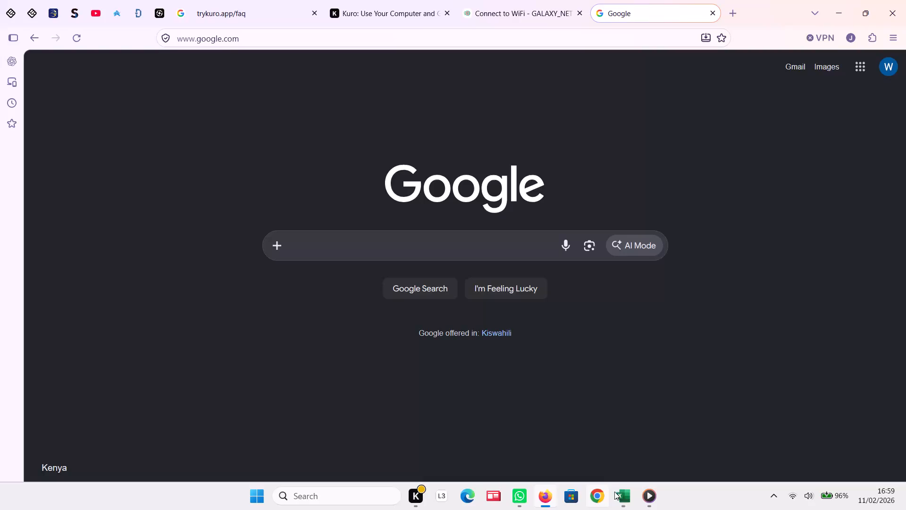
Switch to the Excel bakery workbook and examine the 5_Model financial model alongside the income figures on Sheet1.
left_click(621, 495)
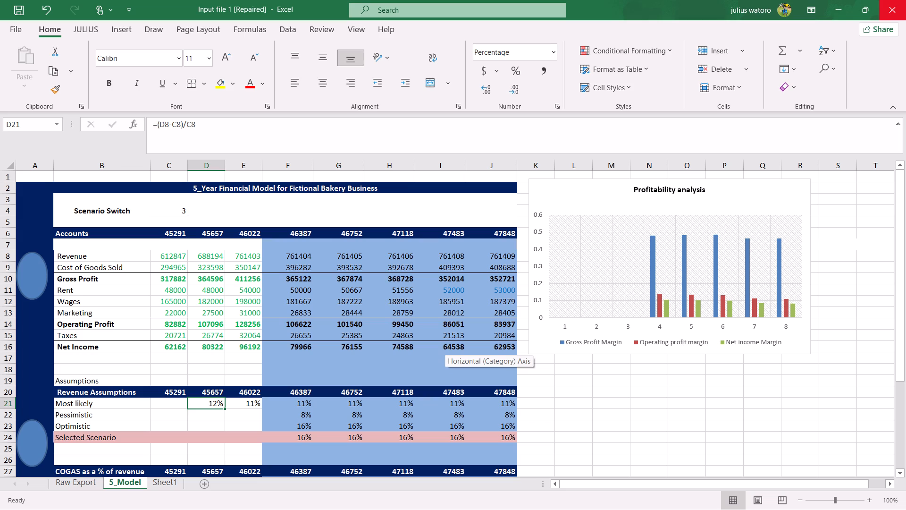
left_click(345, 298)
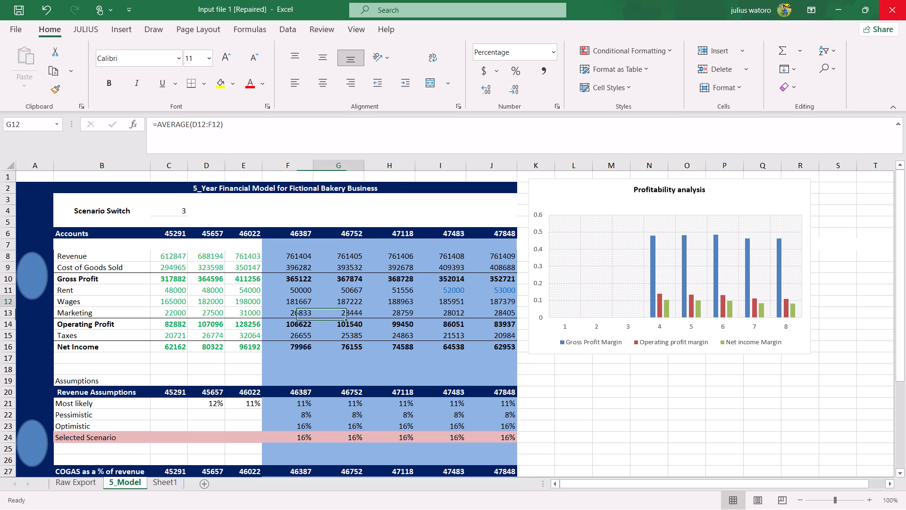
left_click(168, 485)
scroll(202, 382, "up", 1)
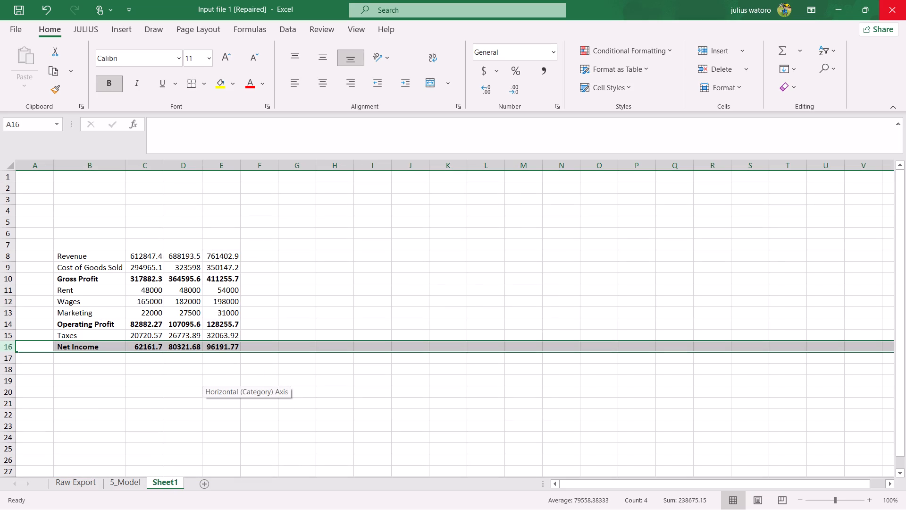
left_click(116, 254)
left_click(137, 280)
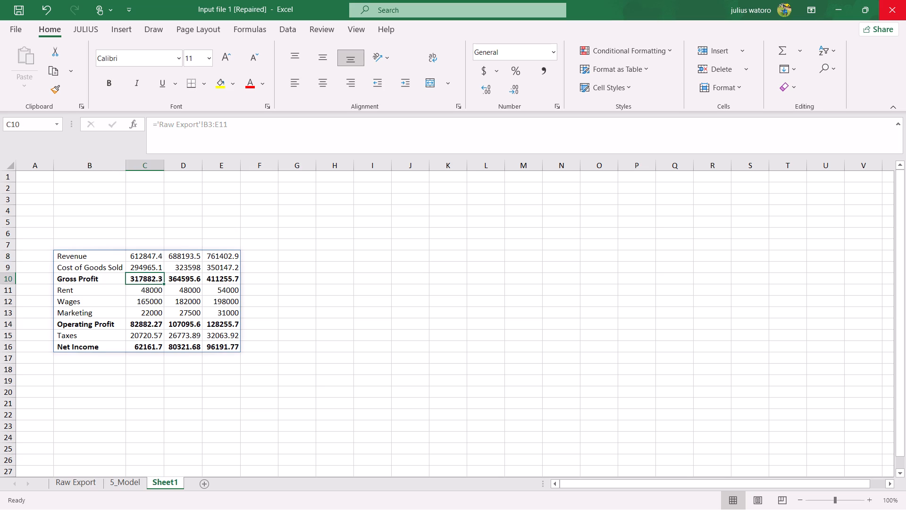
left_click(117, 246)
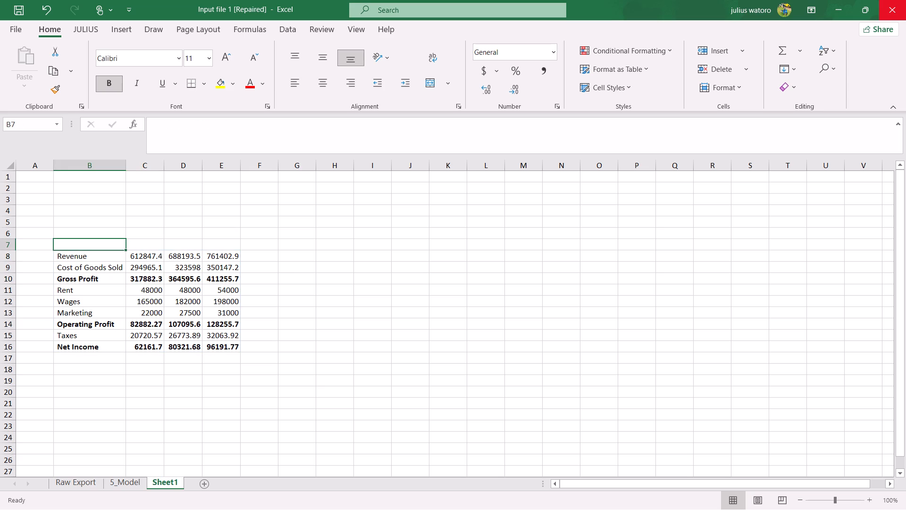
left_click(131, 486)
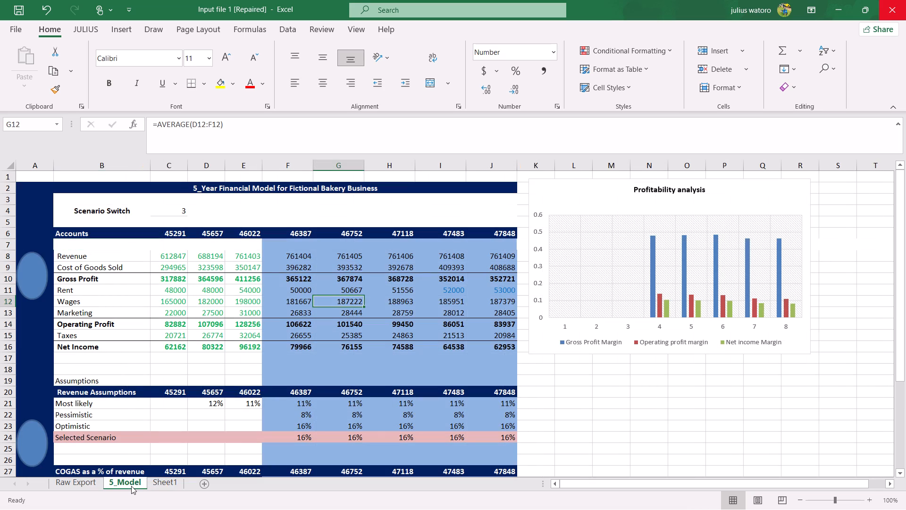
left_click(95, 209)
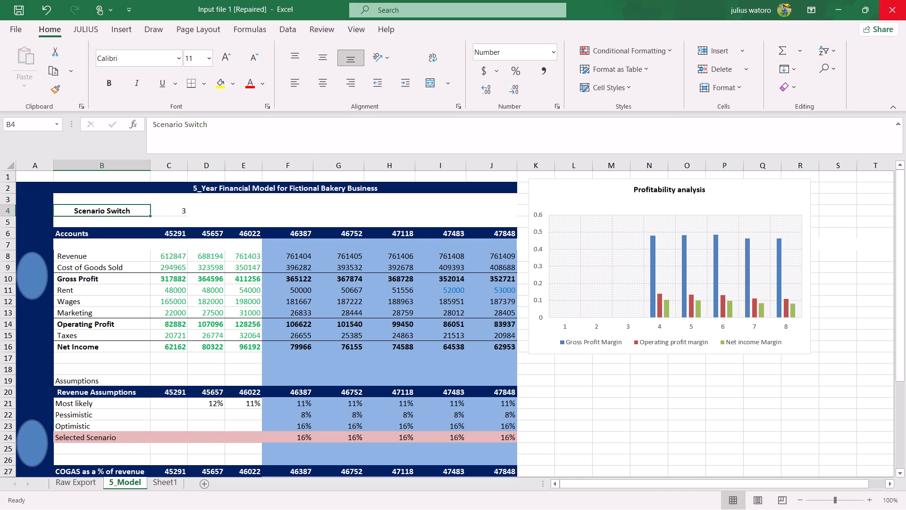
left_click(171, 487)
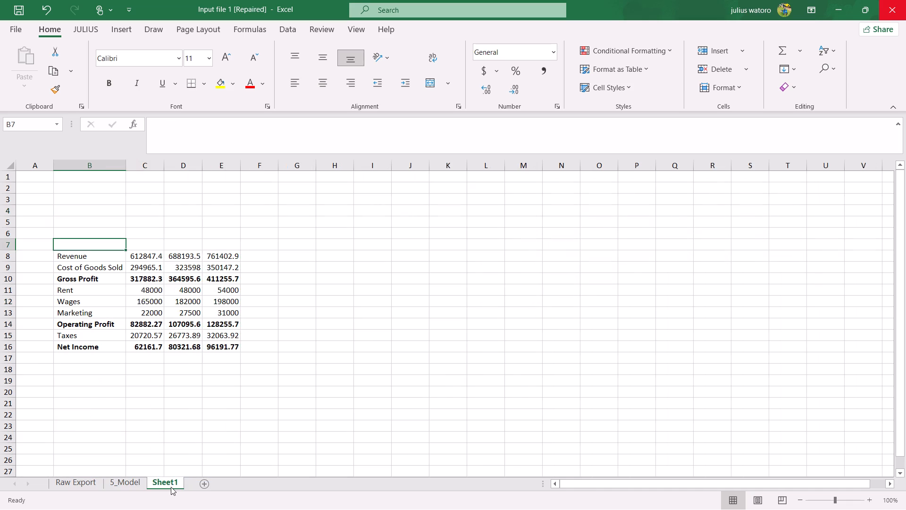
Enter the label "scenario to switch" in cell B4 of Sheet1, above the income figures.
left_click(100, 212)
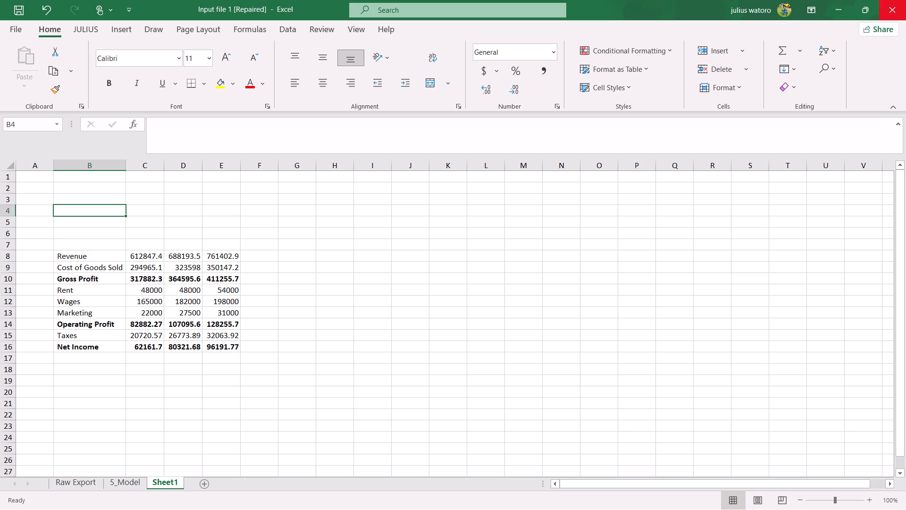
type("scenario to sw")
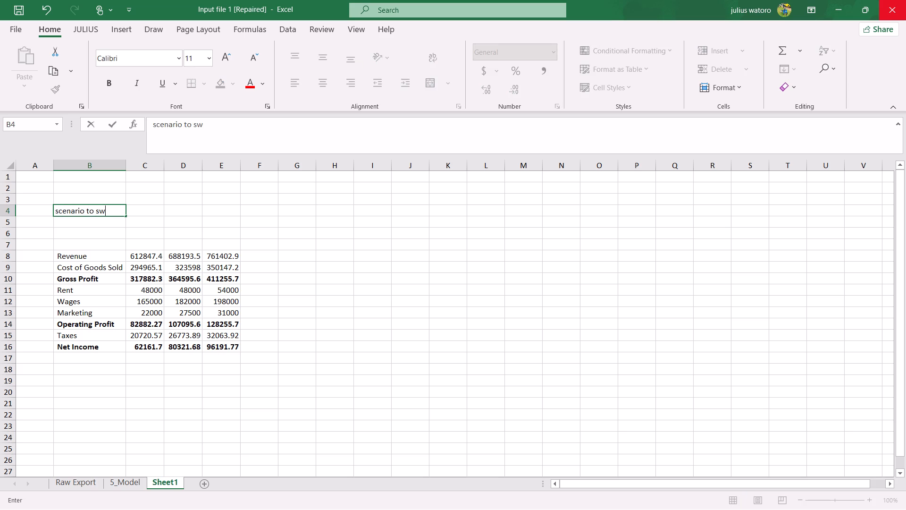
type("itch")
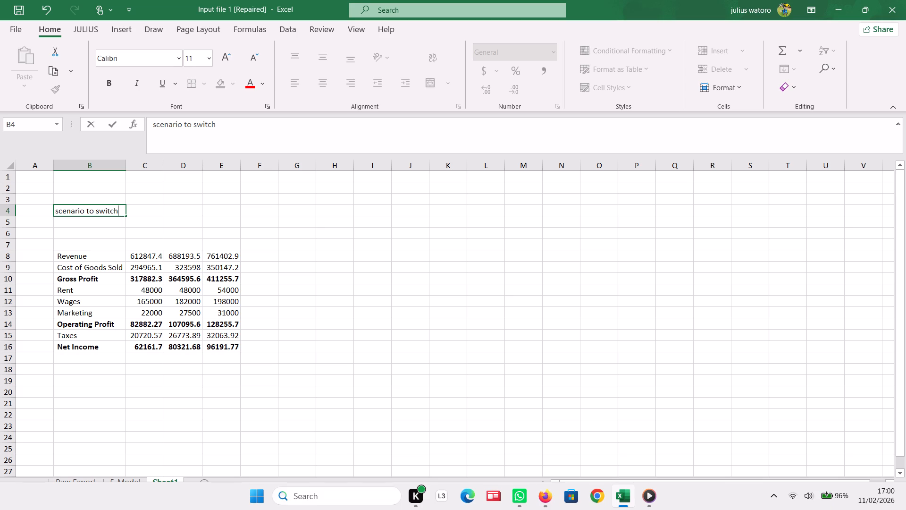
Pause the music playback and turn off Bluetooth in the Windows quick settings.
left_click(789, 506)
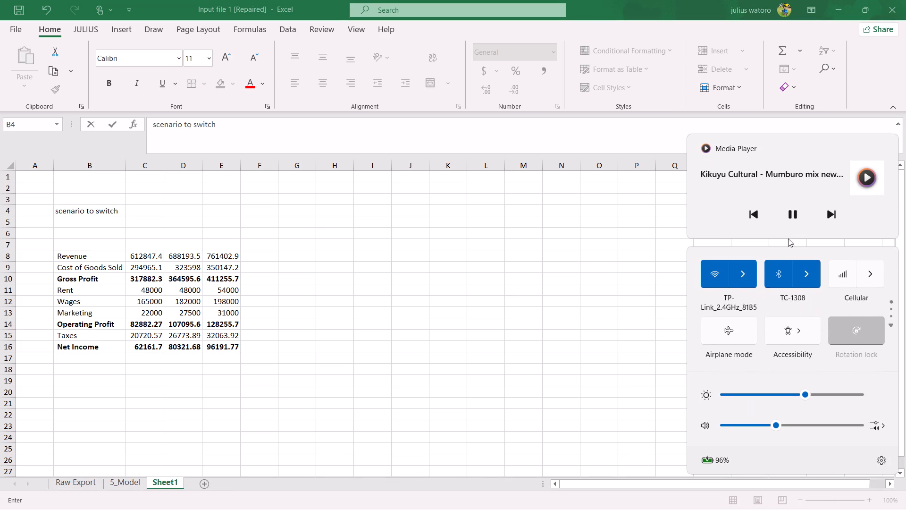
left_click(791, 224)
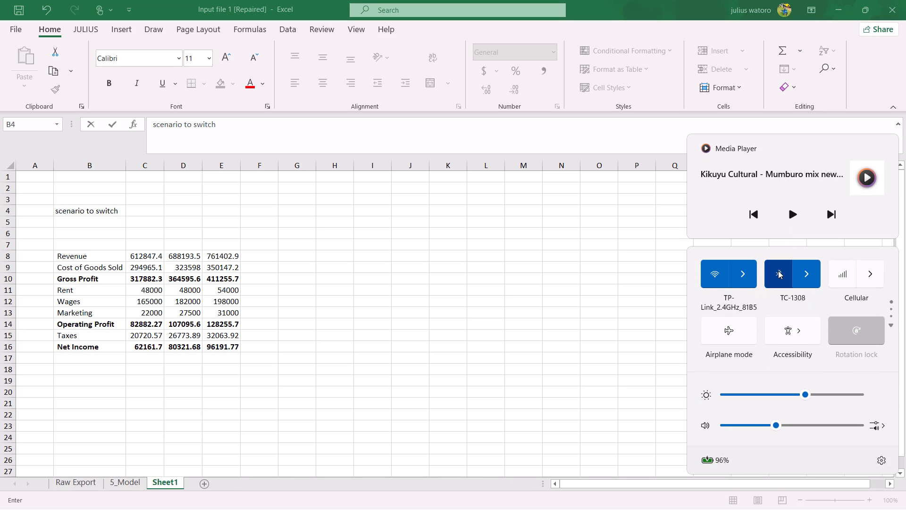
left_click(778, 271)
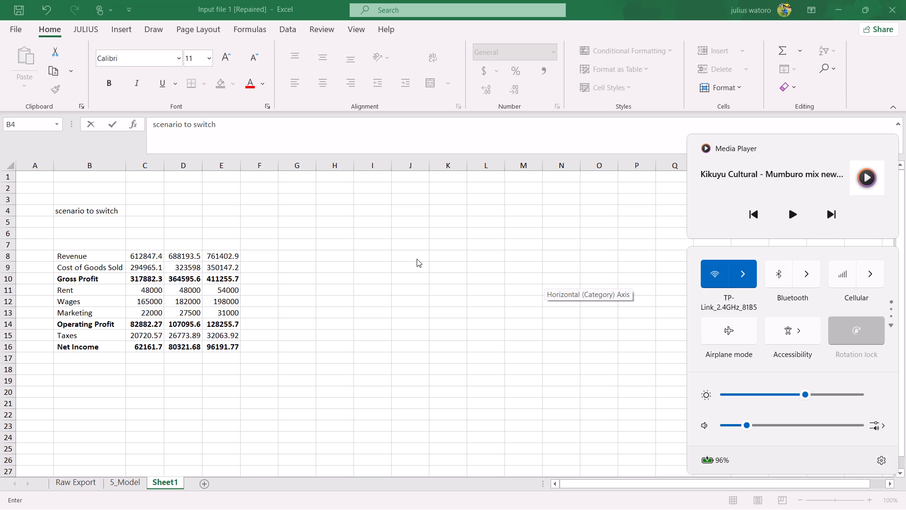
Return to the Excel workbook and apply bold formatting to the scenario label in cell B4.
left_click(88, 210)
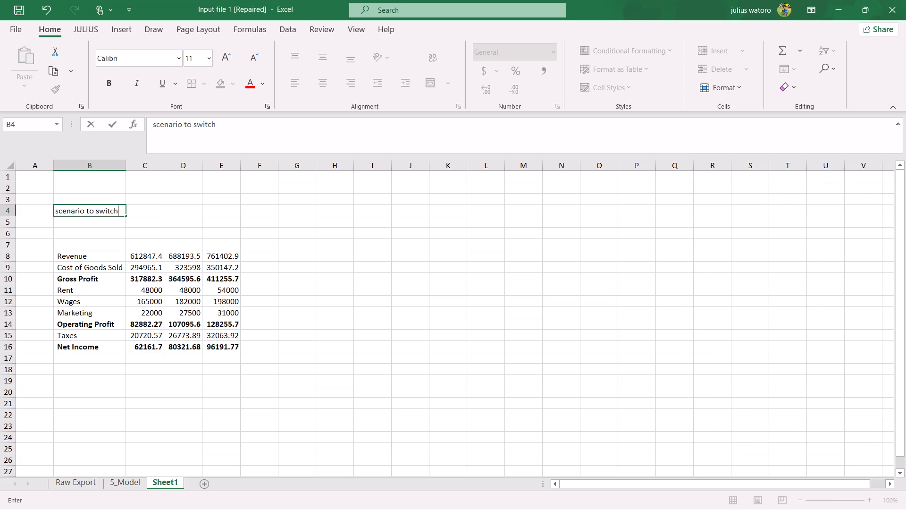
left_click(107, 78)
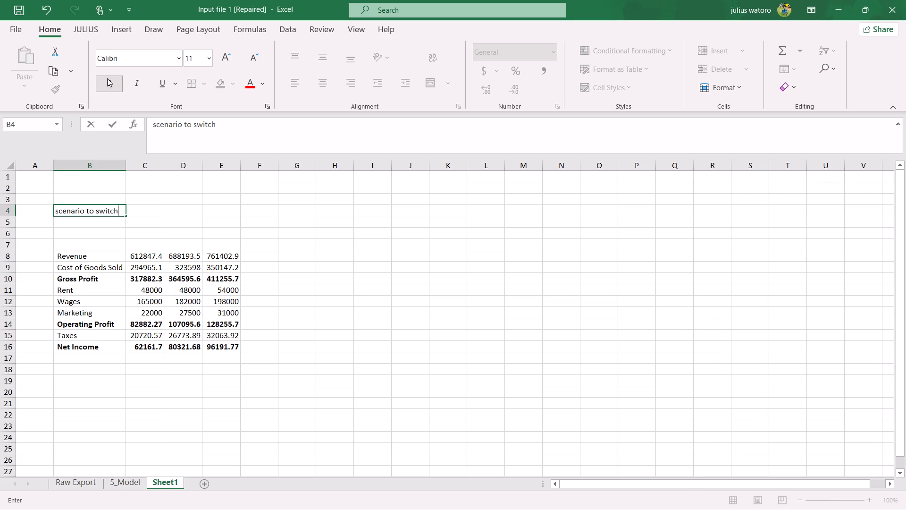
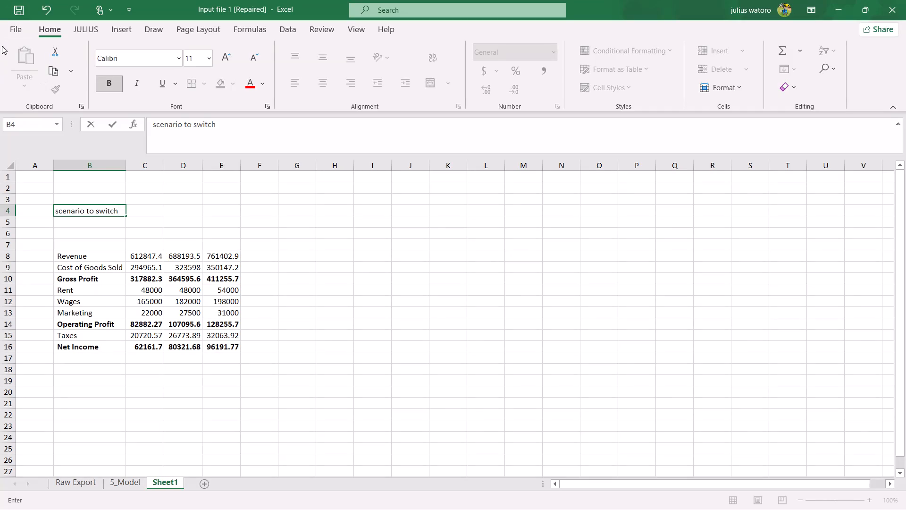
Commit the "scenario to switch" label in cell B4 of Sheet1 and make it bold.
left_click(185, 244)
left_click(113, 211)
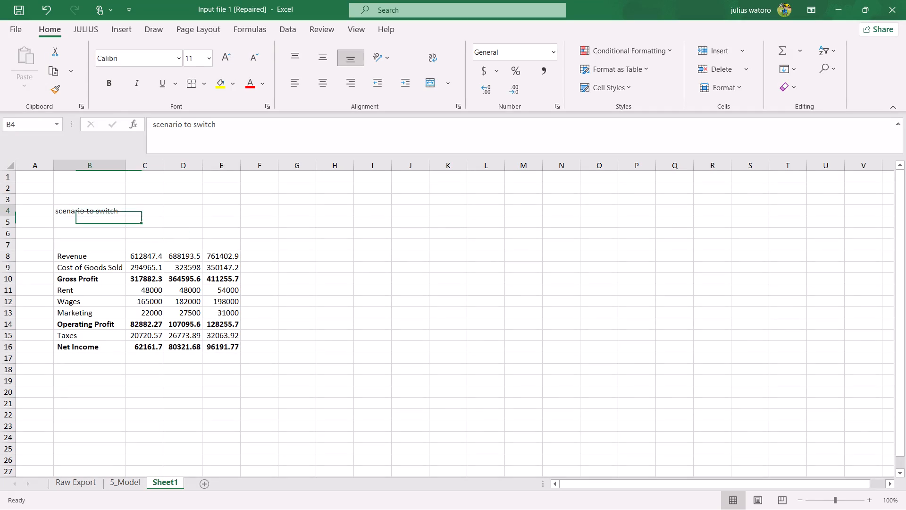
left_click(110, 90)
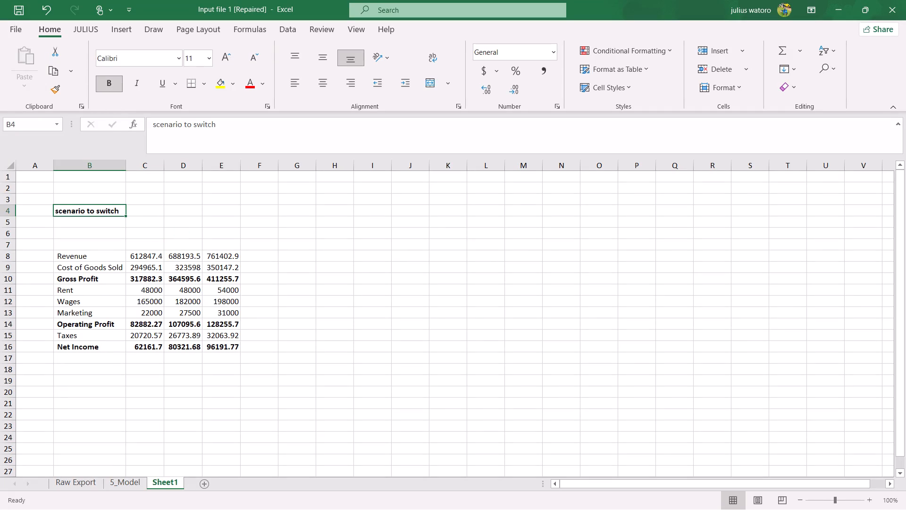
left_click(148, 214)
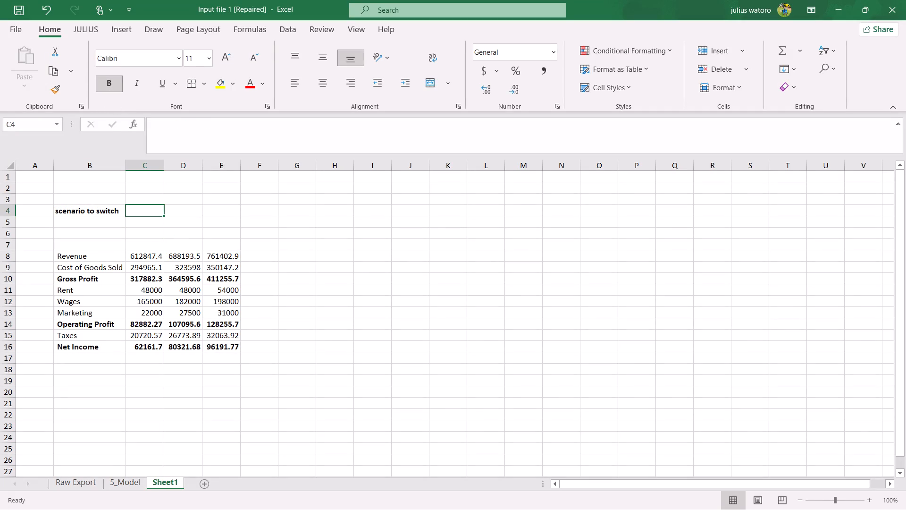
left_click(111, 212)
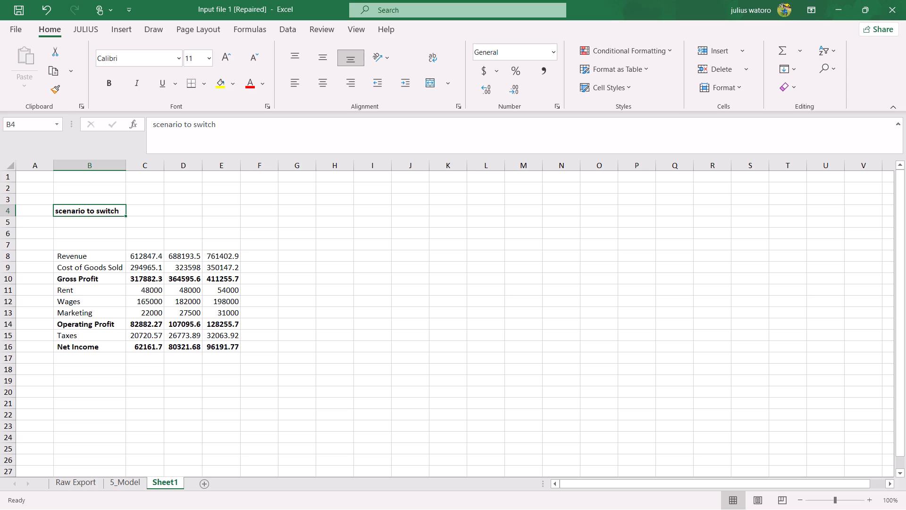
Examine the 5_Model sheet's historical figures, first forecast revenue formula and header date formula against the Sheet1 layout.
left_click(138, 480)
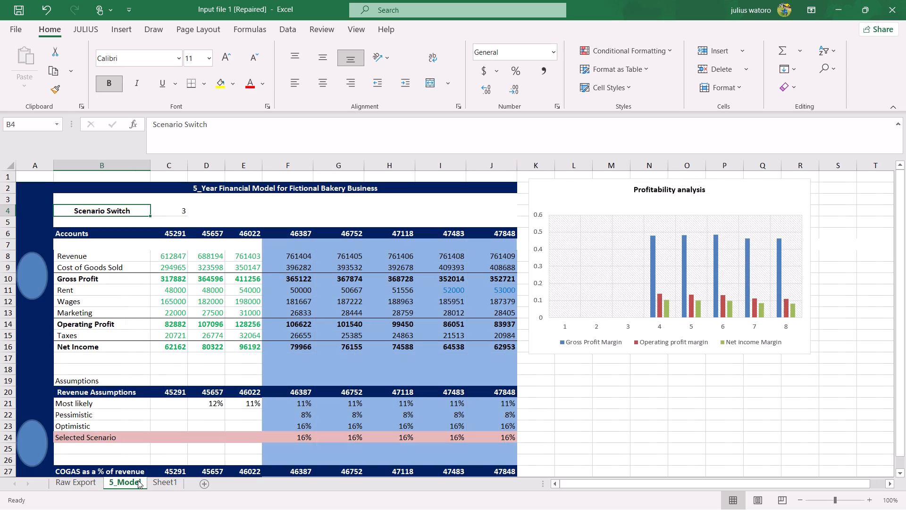
left_click(192, 341)
left_click(211, 297)
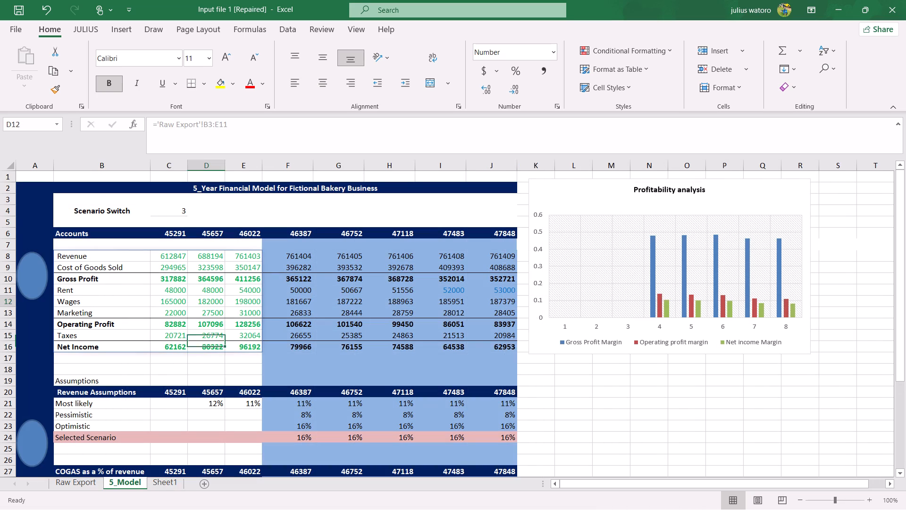
left_click(234, 269)
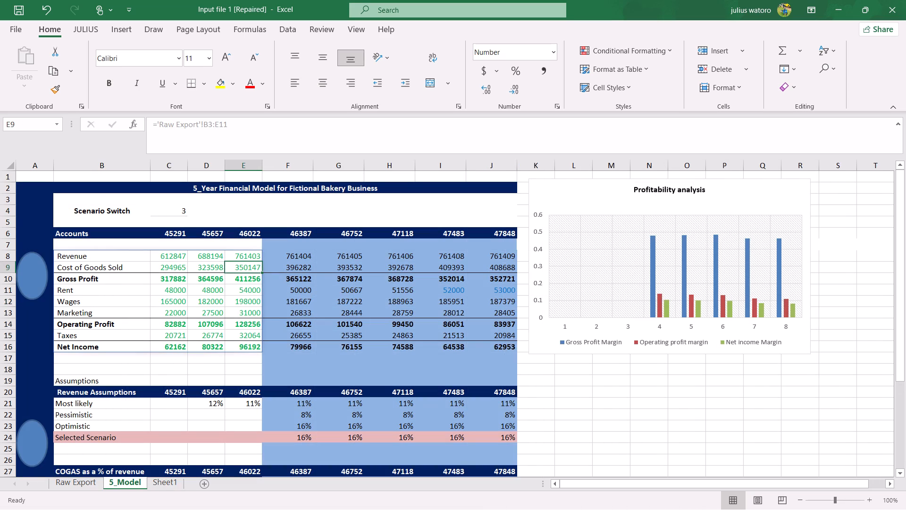
left_click(284, 257)
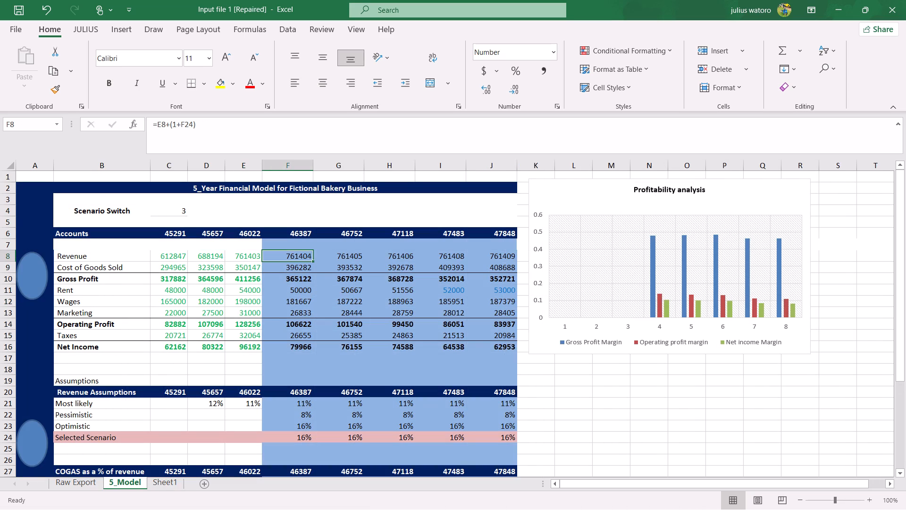
left_click(187, 233)
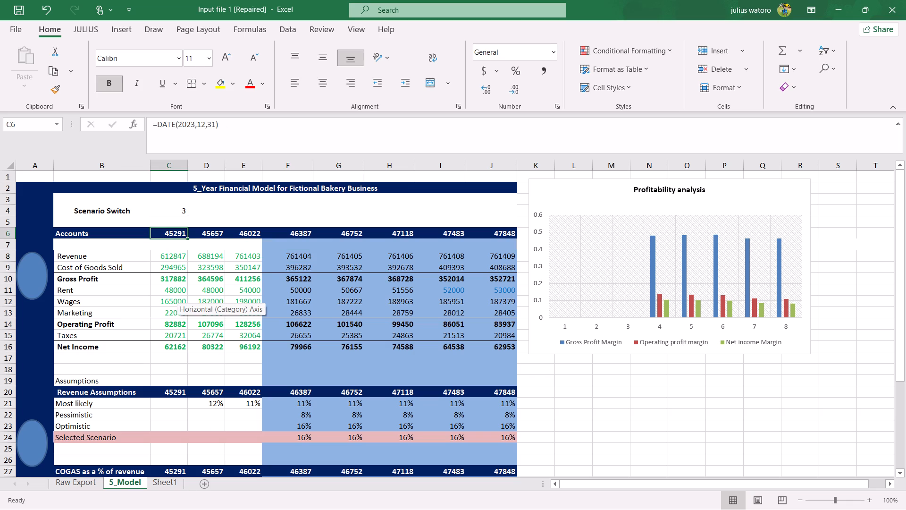
left_click(170, 482)
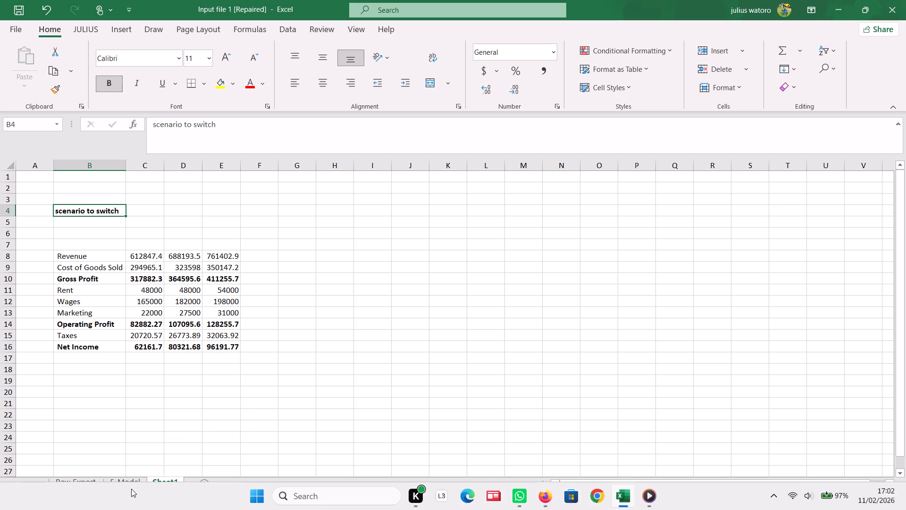
left_click(133, 486)
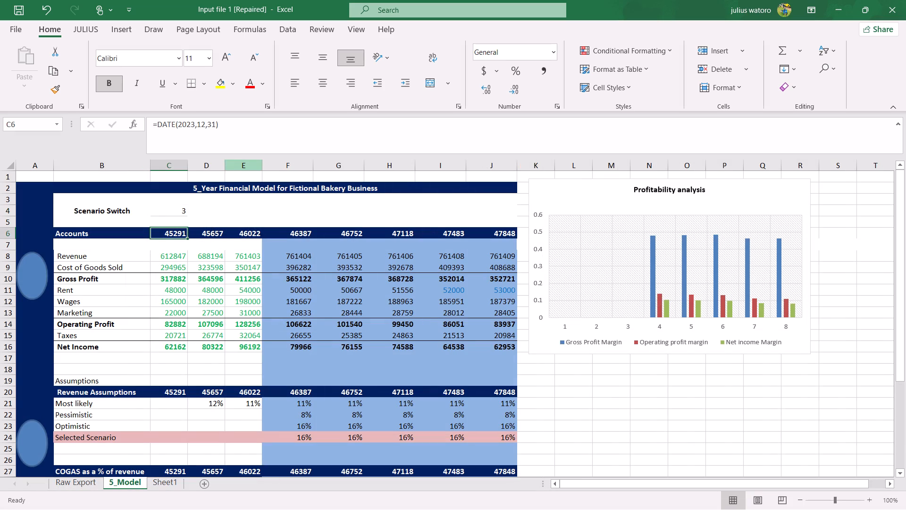
On Sheet1, enter the formula =DATE(2023,31,12) in cell C7 above the first revenue column.
left_click(169, 483)
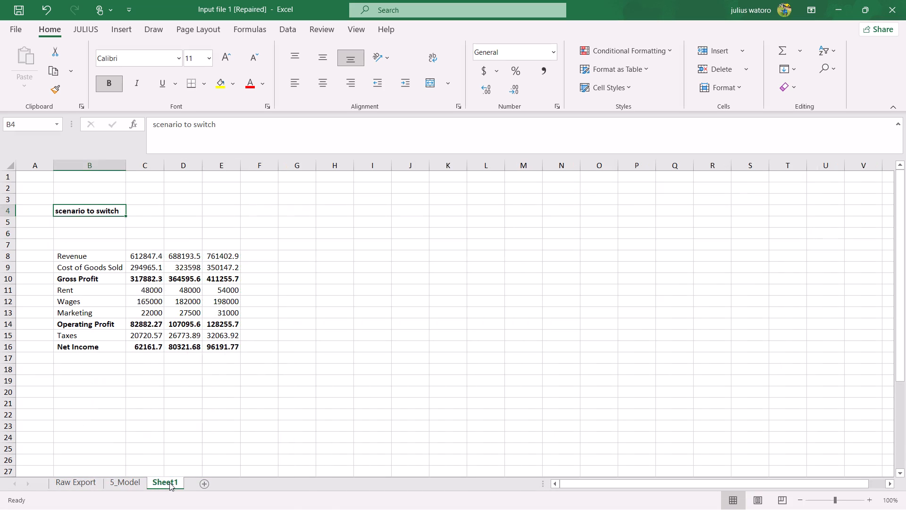
left_click(150, 243)
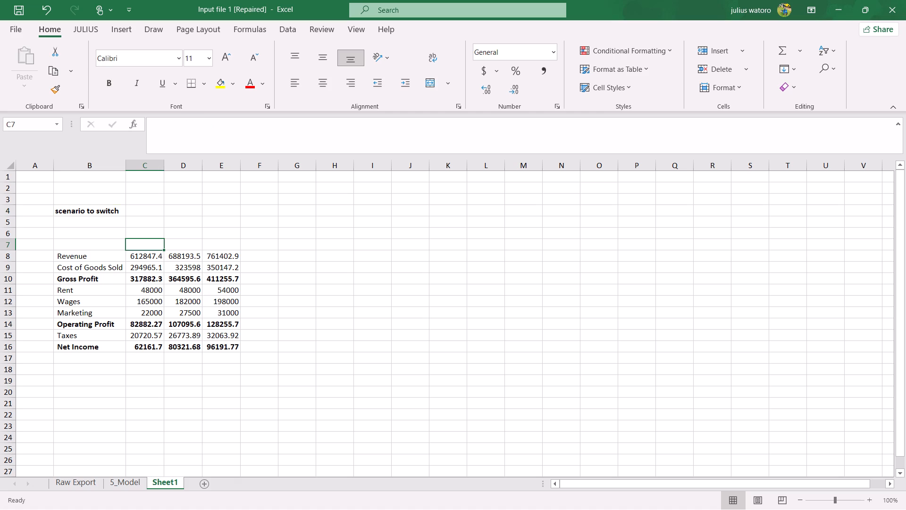
key("equal")
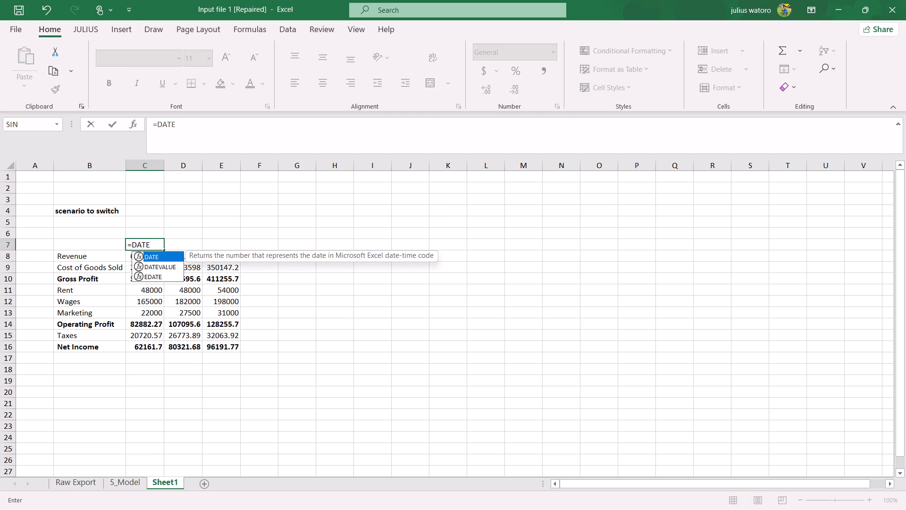
key("Tab")
type("2023")
type(",31")
type(",12")
key("Return")
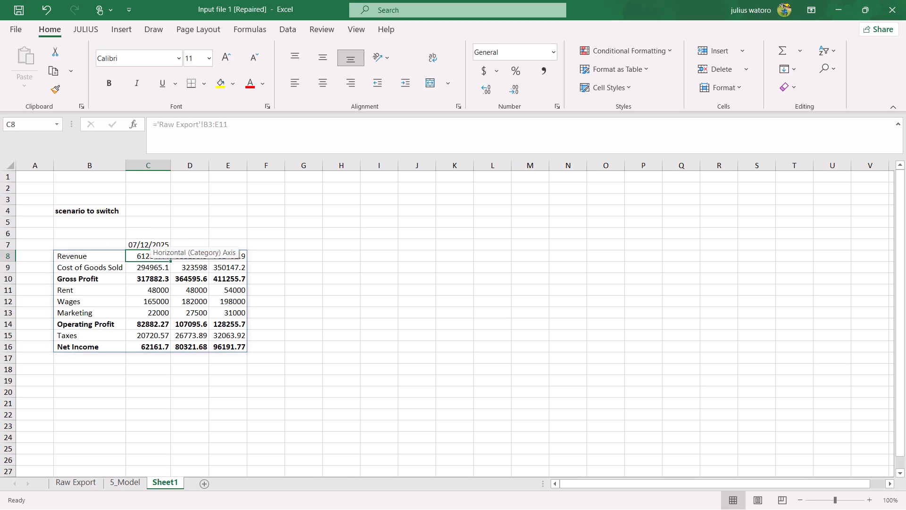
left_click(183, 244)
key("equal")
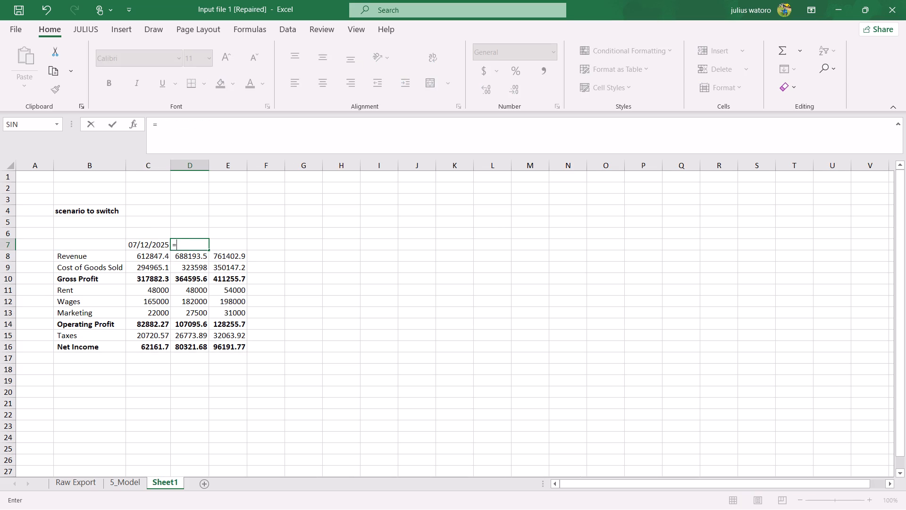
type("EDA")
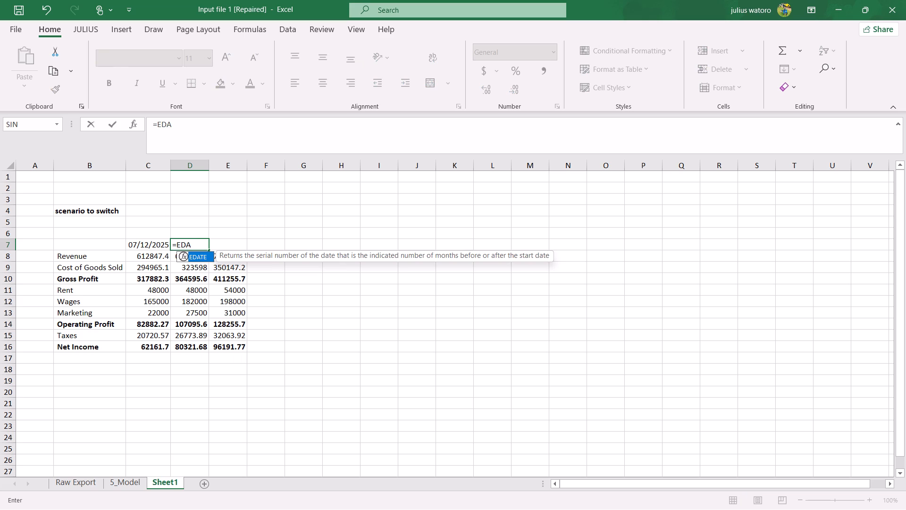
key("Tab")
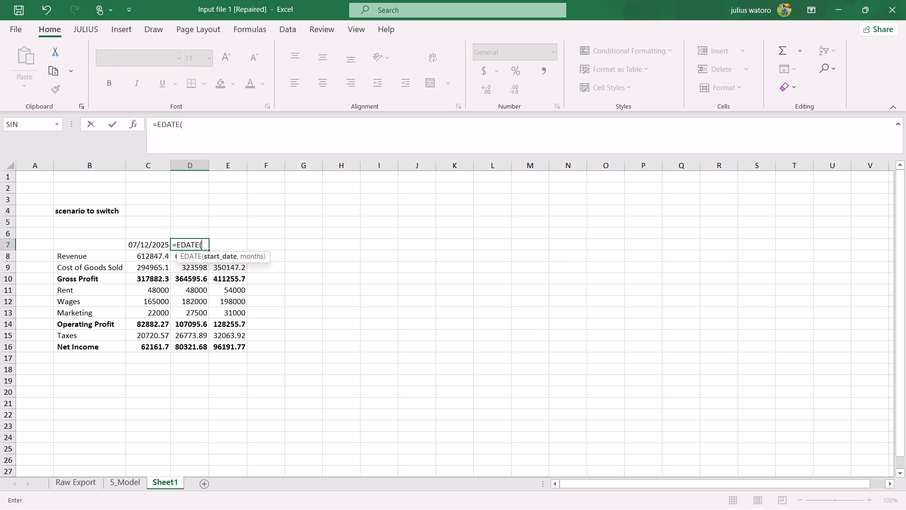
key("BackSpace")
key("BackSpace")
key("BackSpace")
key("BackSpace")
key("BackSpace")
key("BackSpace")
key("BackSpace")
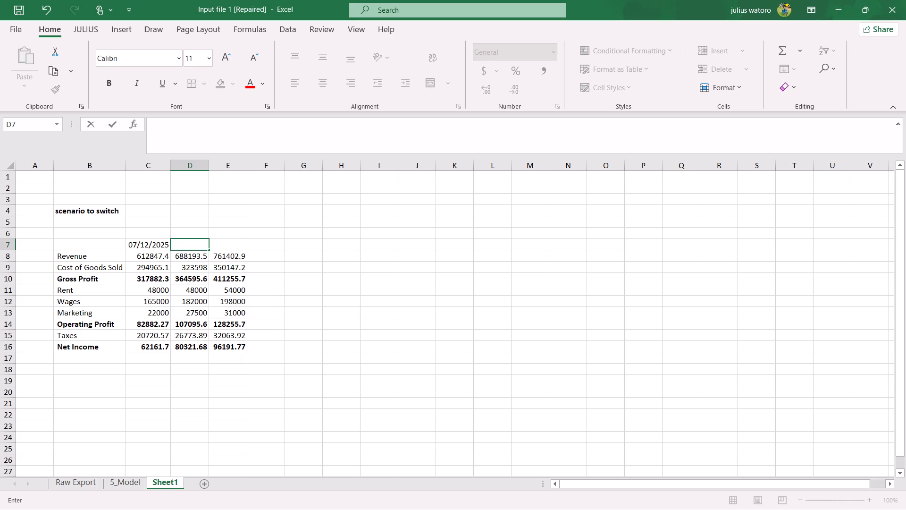
Check the C7 date formula against the header date on 5_Model and apply the Short Date format to C7 on Sheet1.
left_click(168, 245)
left_click(167, 245)
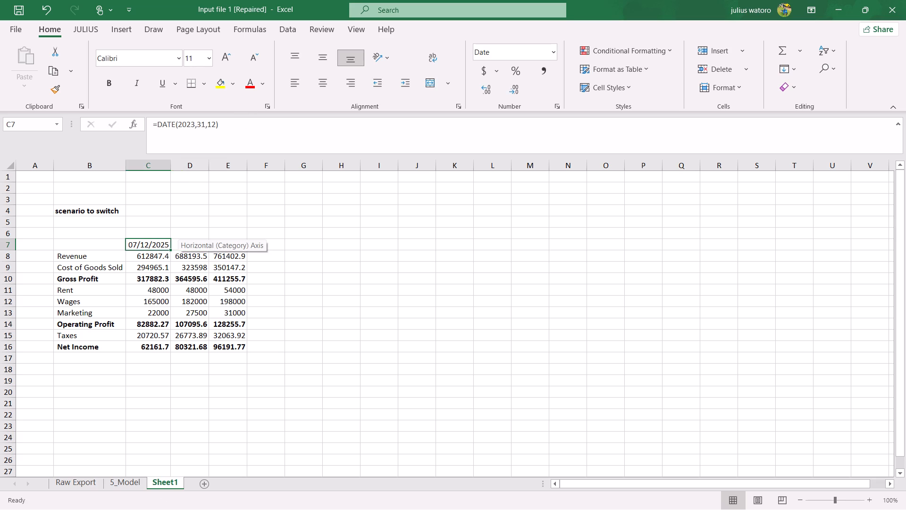
left_click(161, 247)
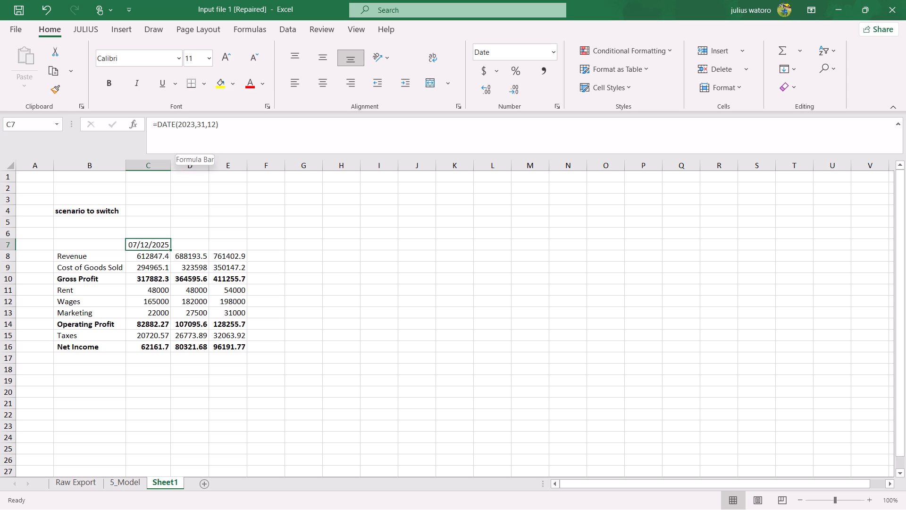
left_click(137, 481)
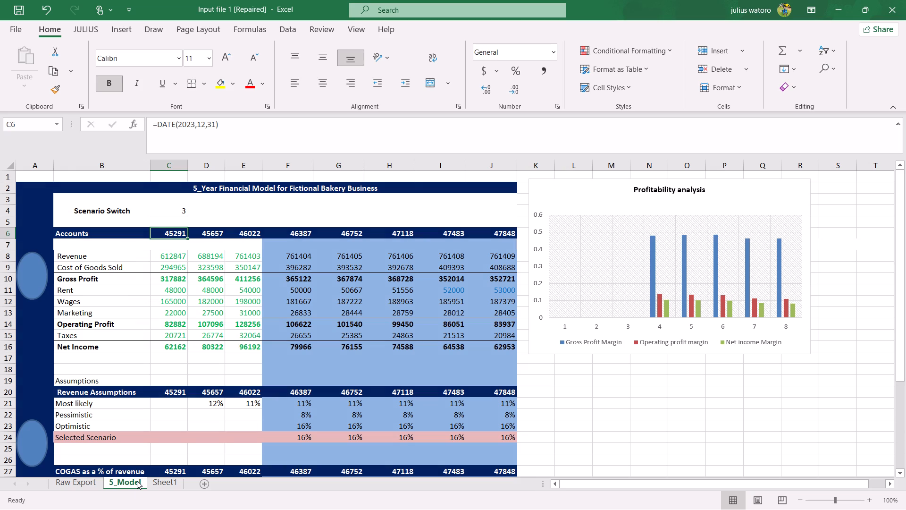
left_click(152, 479)
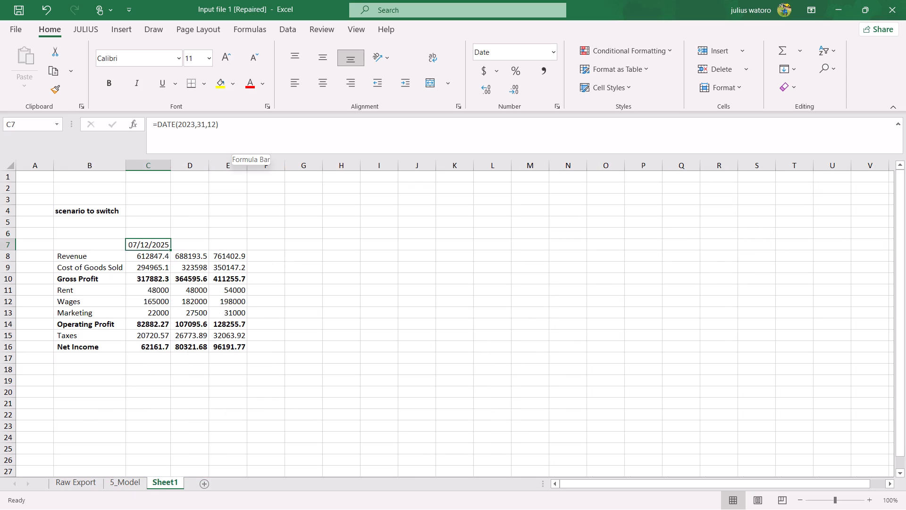
left_click(186, 233)
left_click(159, 247)
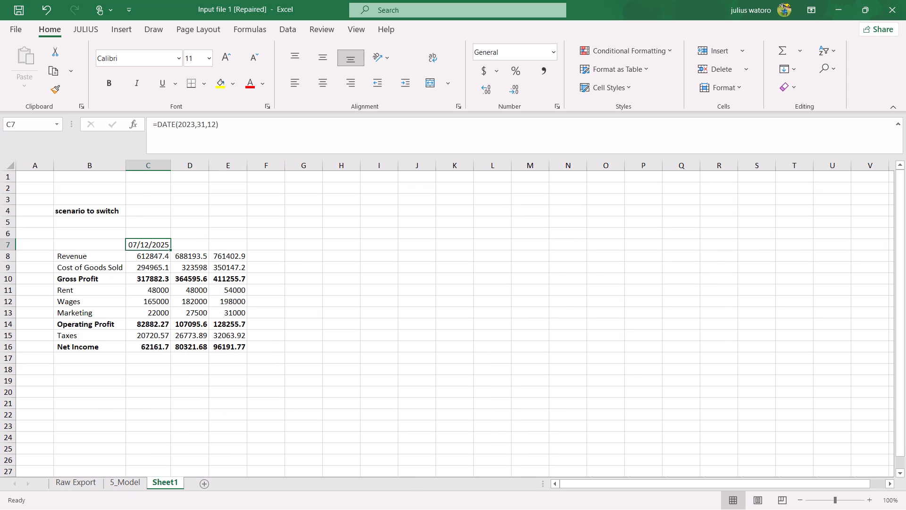
left_click(556, 46)
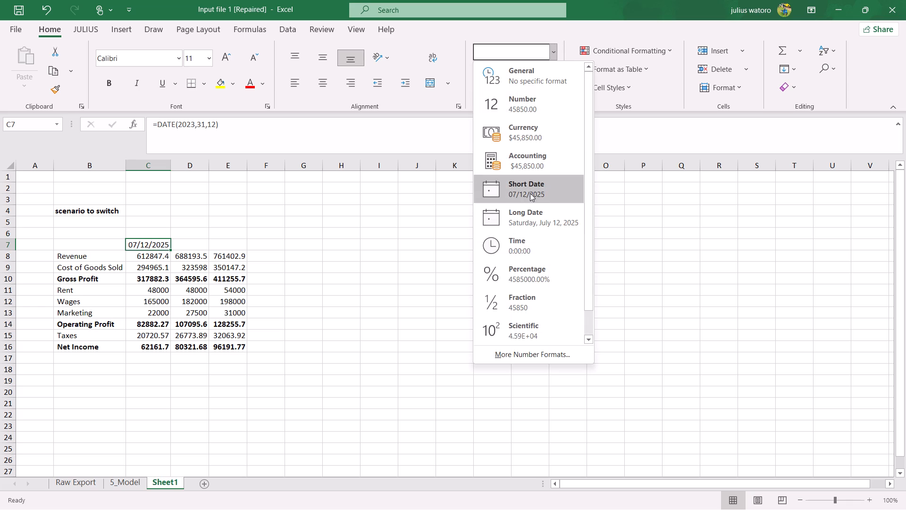
left_click(530, 193)
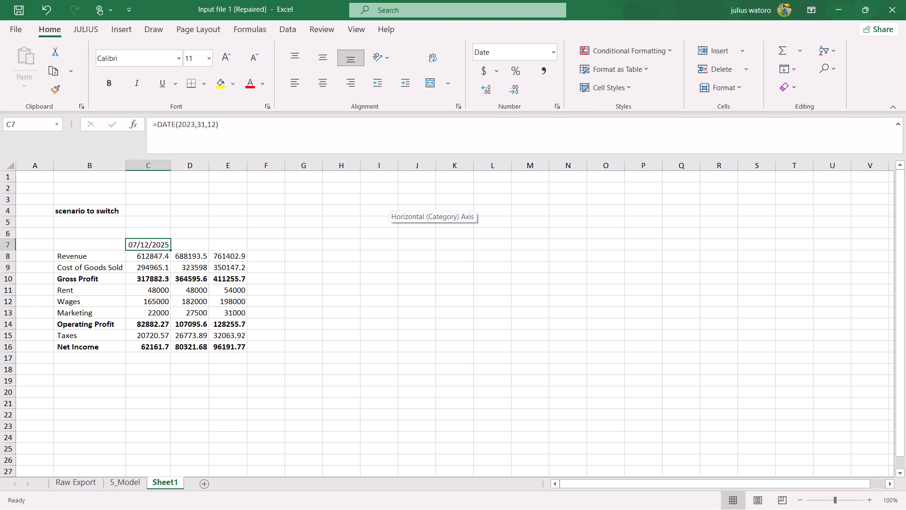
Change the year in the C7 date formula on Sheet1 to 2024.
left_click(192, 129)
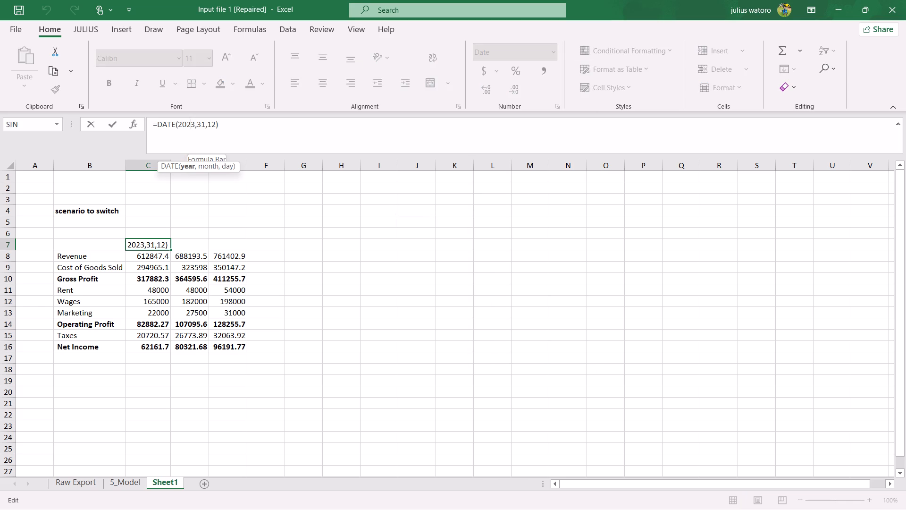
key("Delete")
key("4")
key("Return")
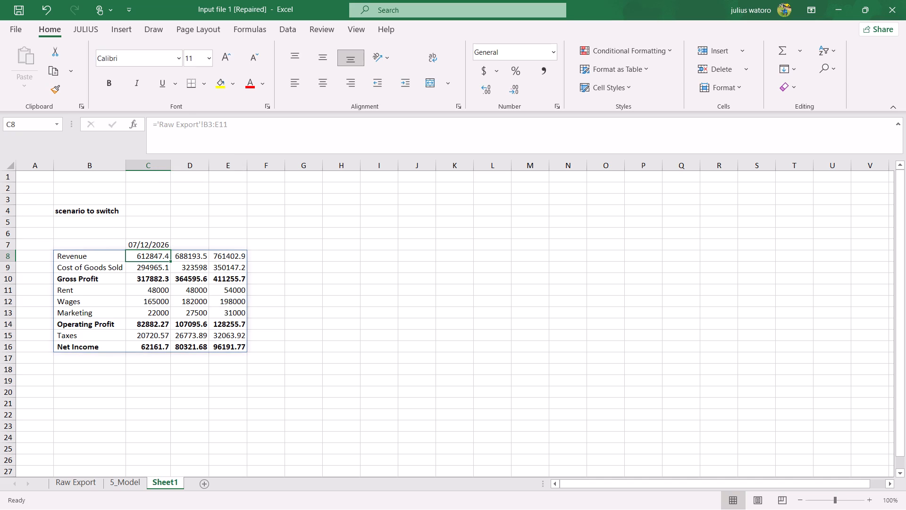
Correct the date formula in cell C7 on Sheet1 to =DATE(2023,12,31).
left_click(149, 244)
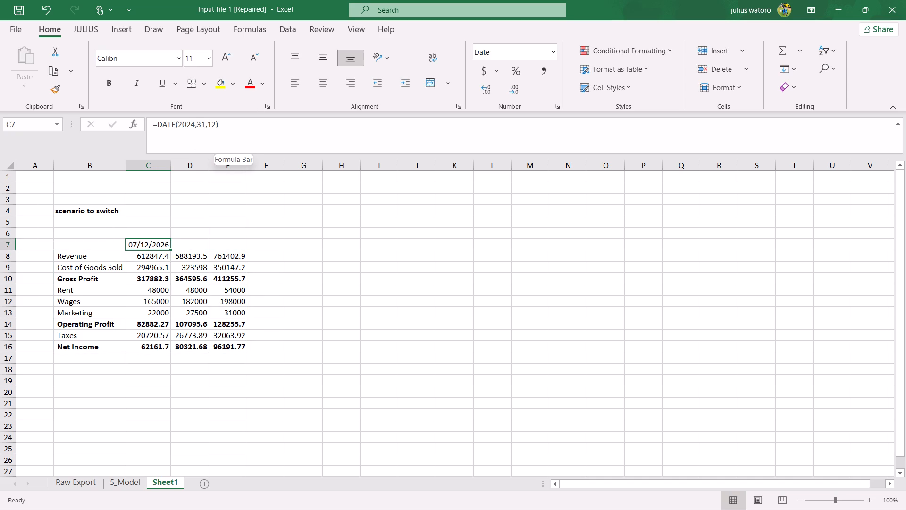
left_click(207, 127)
key("BackSpace")
key("BackSpace")
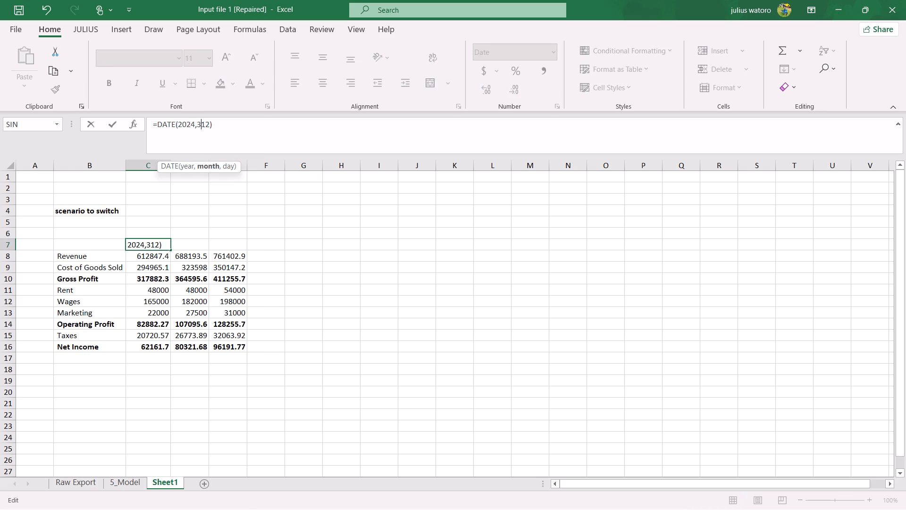
key("BackSpace")
key("BackSpace")
key("BackSpace")
key("BackSpace")
key("BackSpace")
key("BackSpace")
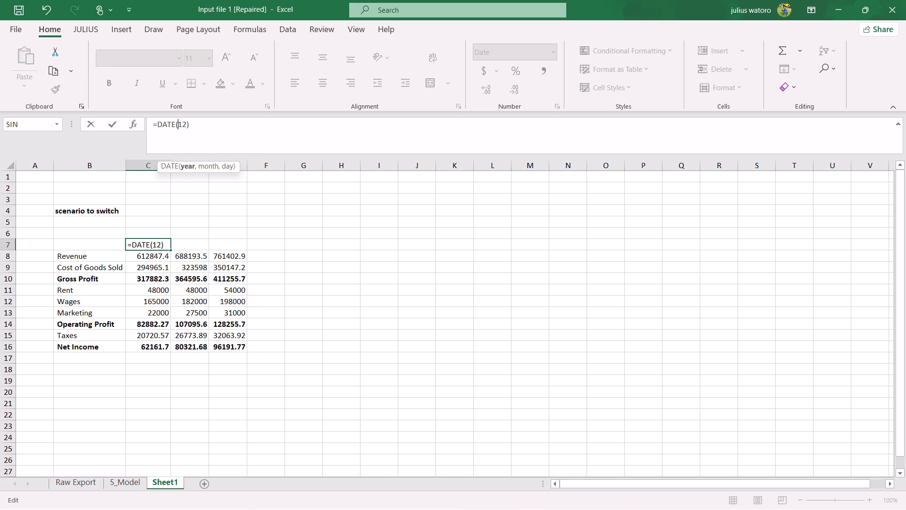
type("2023")
key("comma")
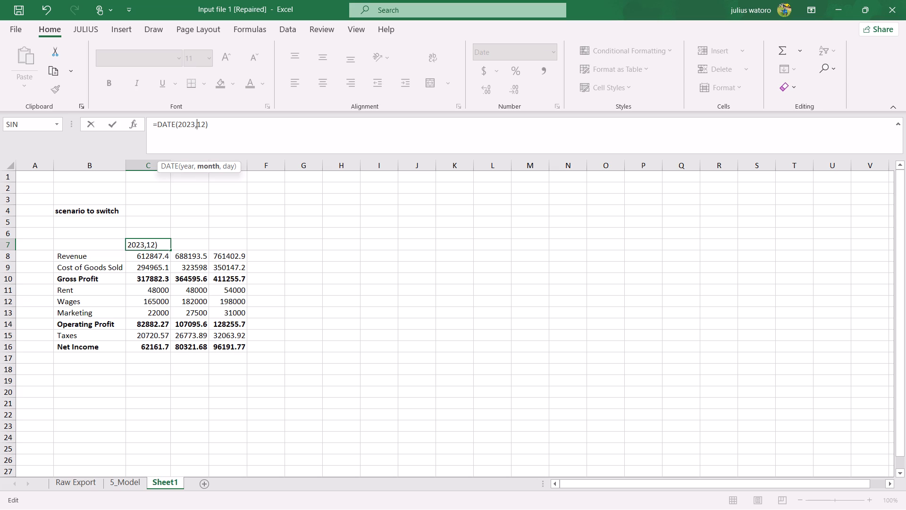
type("12")
key("comma")
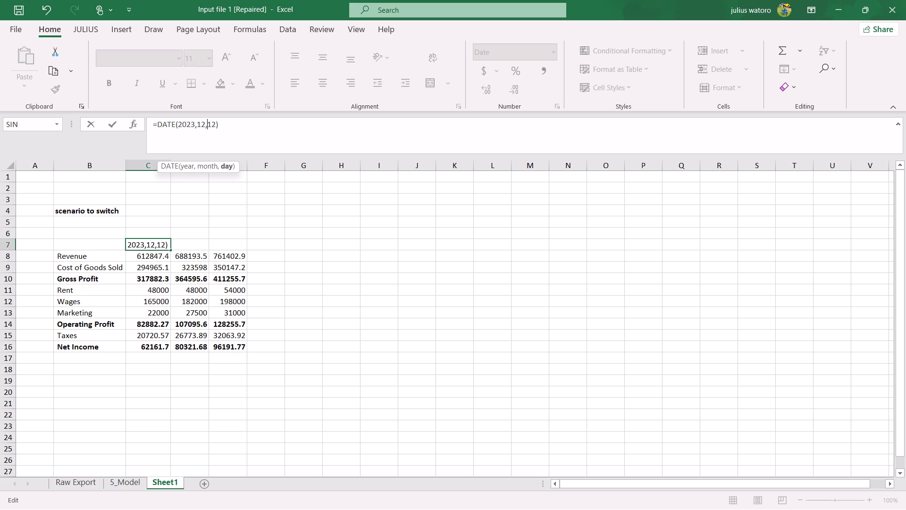
key("Delete")
key("Delete")
type("31")
key("Return")
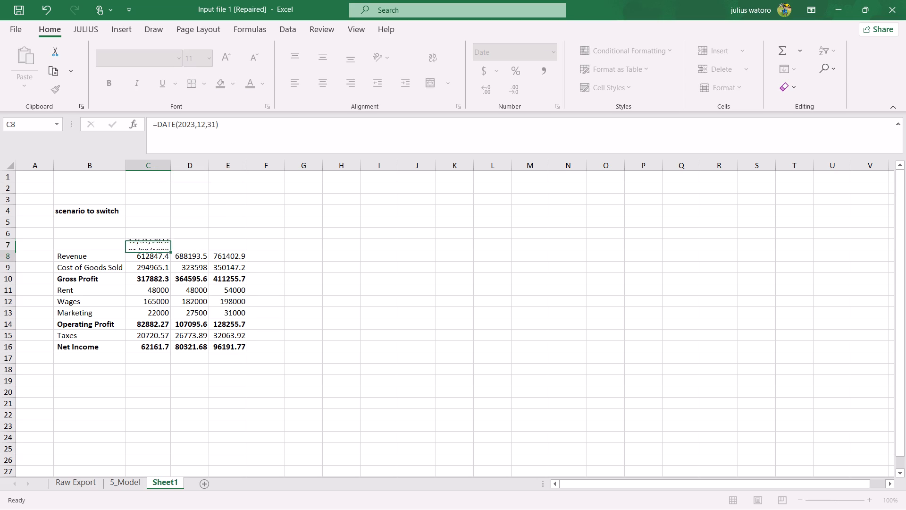
left_click(152, 246)
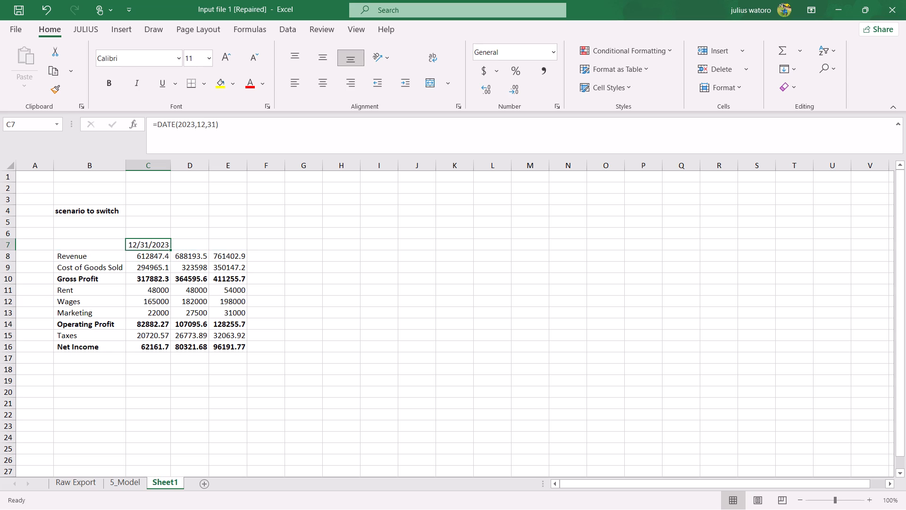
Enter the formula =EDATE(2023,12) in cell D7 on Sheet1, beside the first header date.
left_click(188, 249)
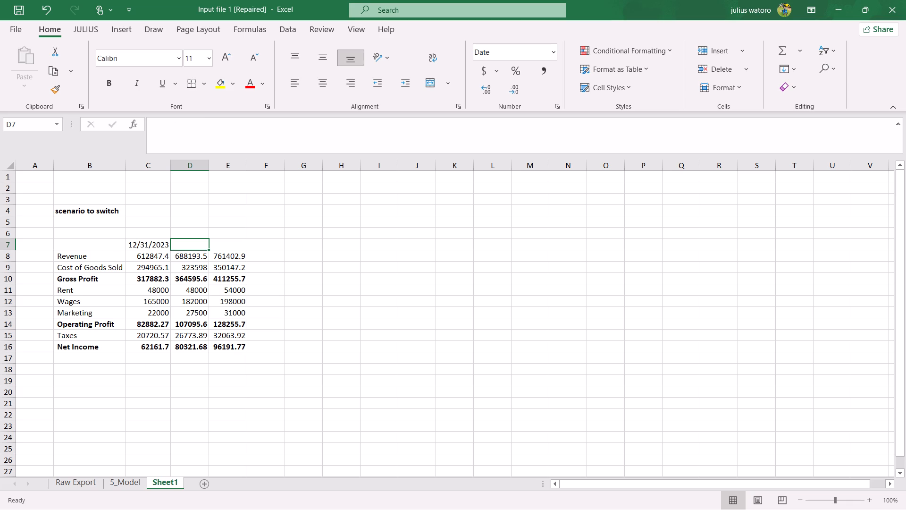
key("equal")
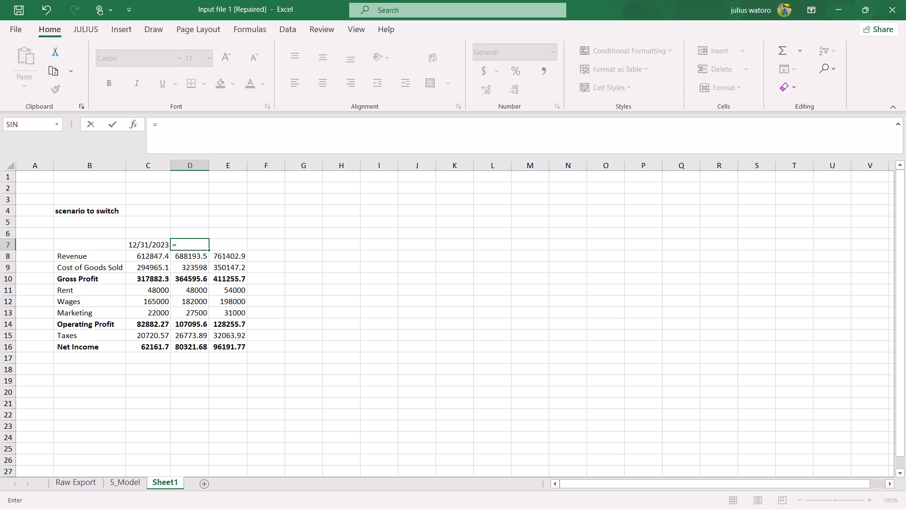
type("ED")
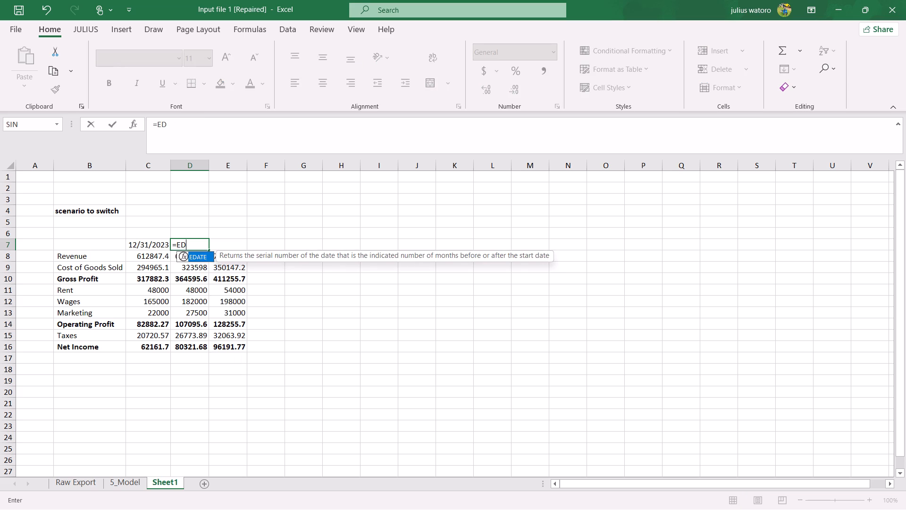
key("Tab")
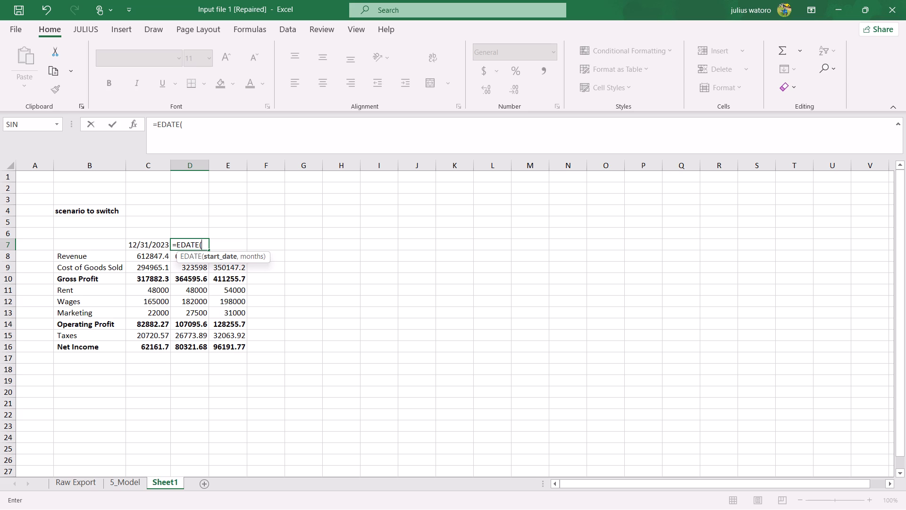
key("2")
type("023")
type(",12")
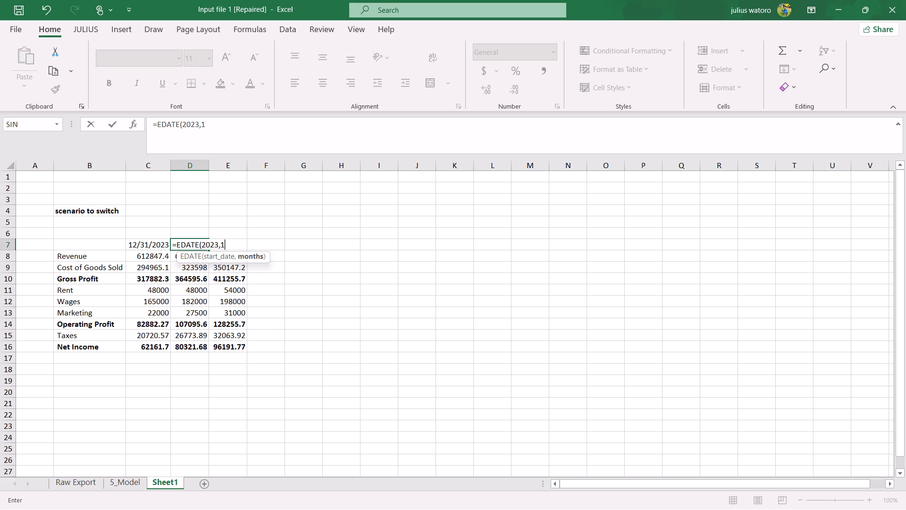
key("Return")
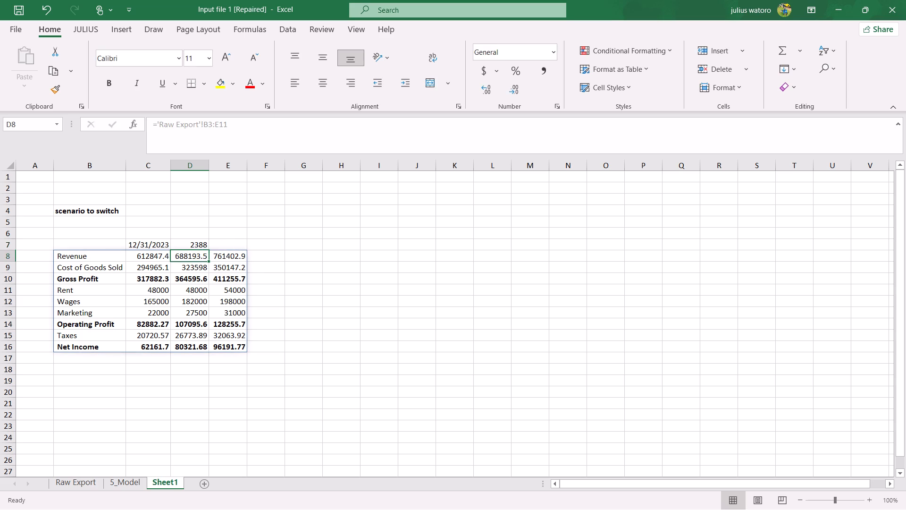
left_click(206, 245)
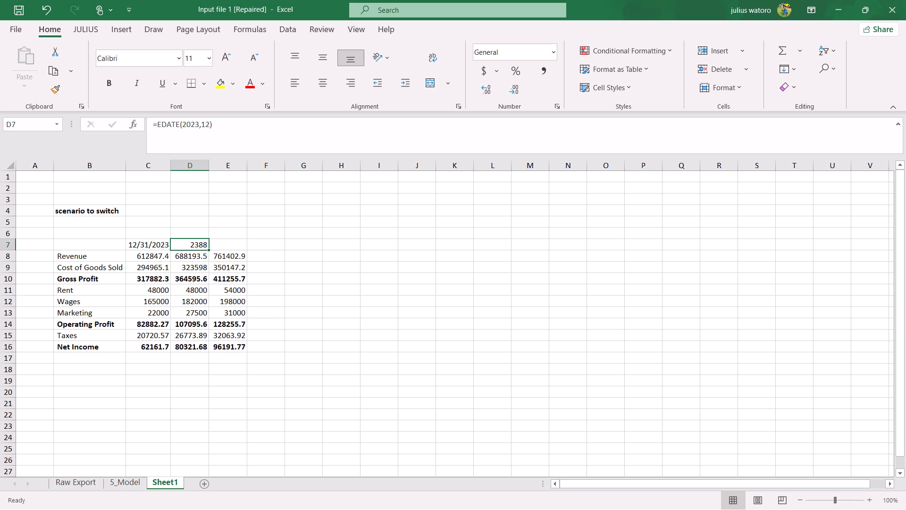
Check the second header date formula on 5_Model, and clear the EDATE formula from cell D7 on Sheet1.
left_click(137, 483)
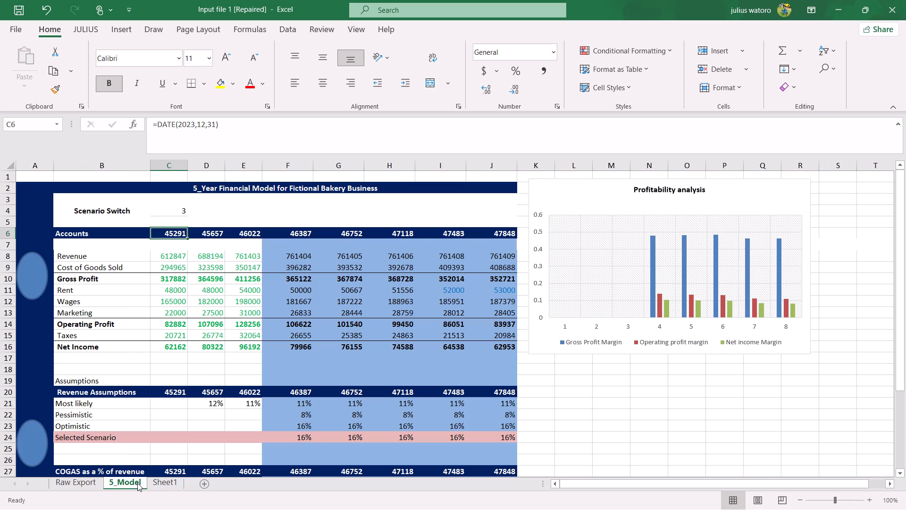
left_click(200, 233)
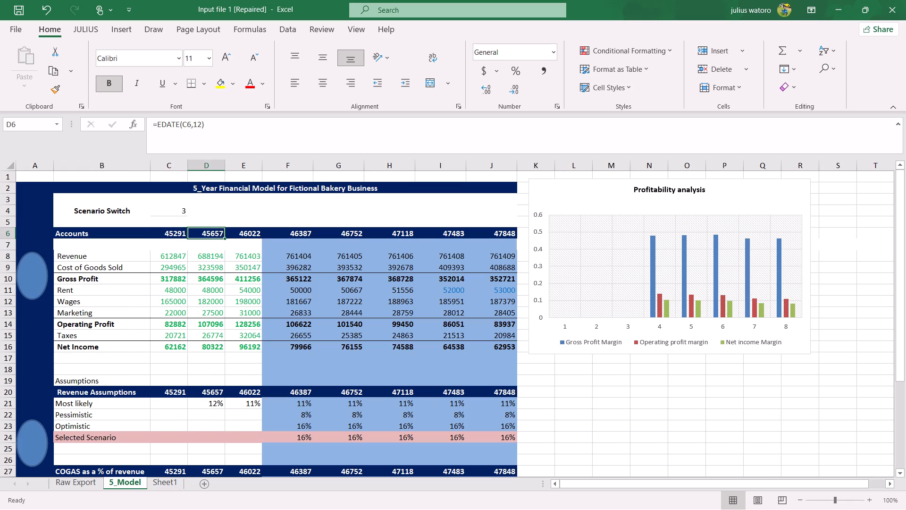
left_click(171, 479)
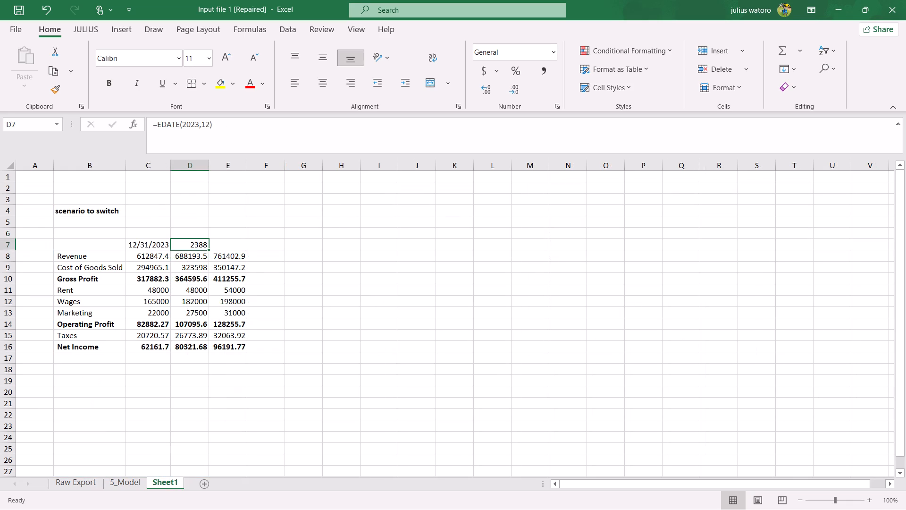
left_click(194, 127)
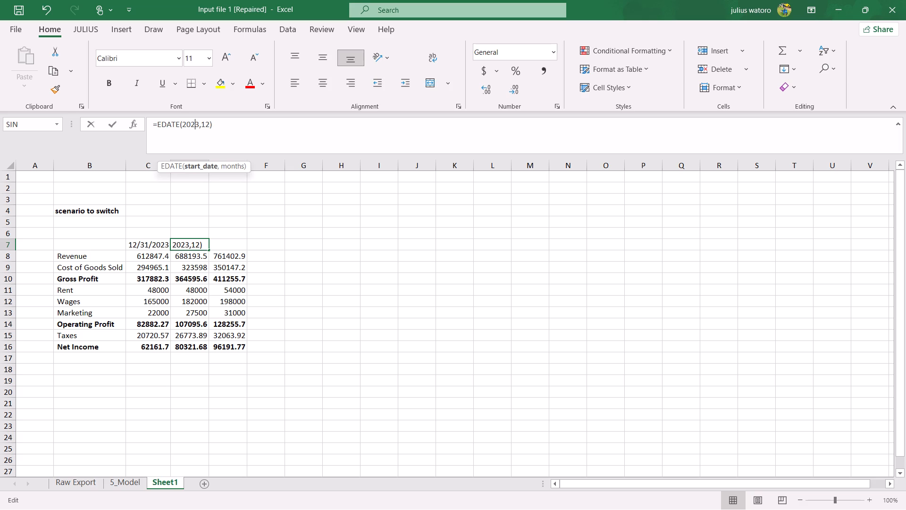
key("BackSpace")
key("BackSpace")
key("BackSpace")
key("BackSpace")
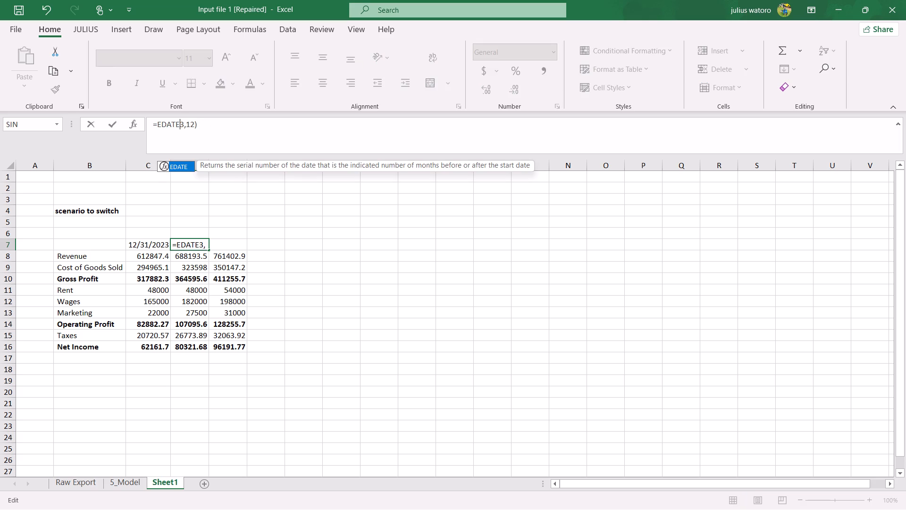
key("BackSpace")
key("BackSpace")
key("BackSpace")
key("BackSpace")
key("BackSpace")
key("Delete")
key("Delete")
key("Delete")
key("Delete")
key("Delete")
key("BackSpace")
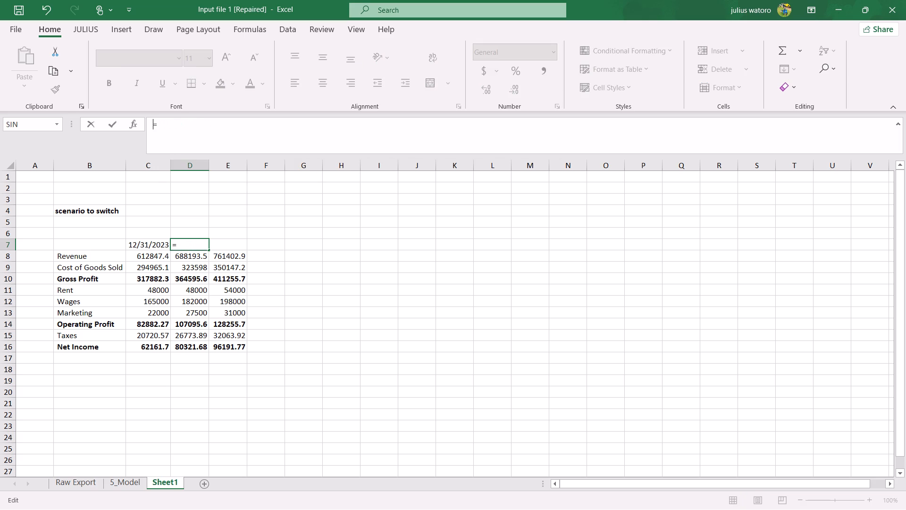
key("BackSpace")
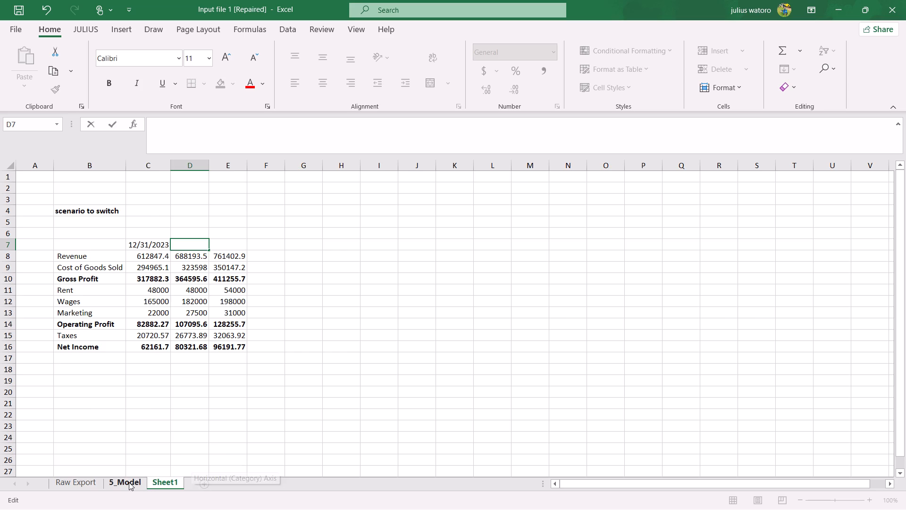
Check the header row position on 5_Model and move the date formula on Sheet1 from C7 to C6.
left_click(129, 482)
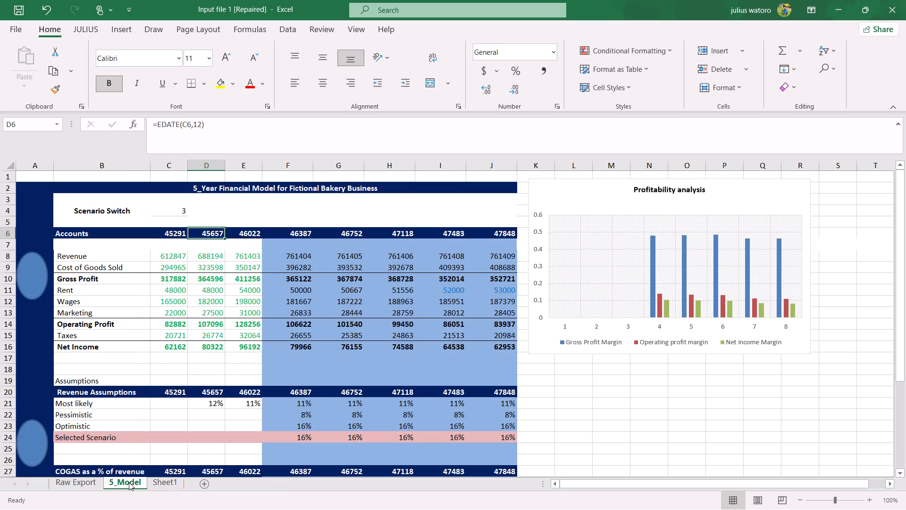
left_click(158, 483)
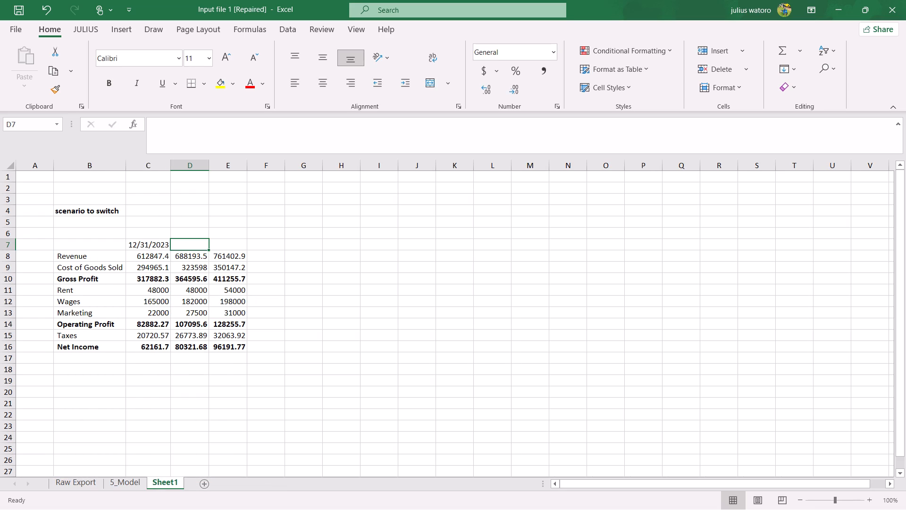
left_click(140, 244)
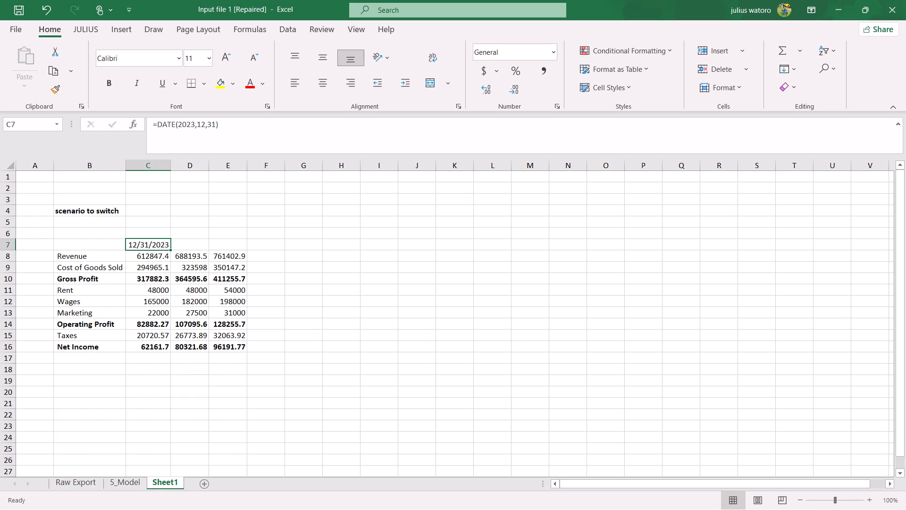
key("ctrl+x")
left_click(151, 232)
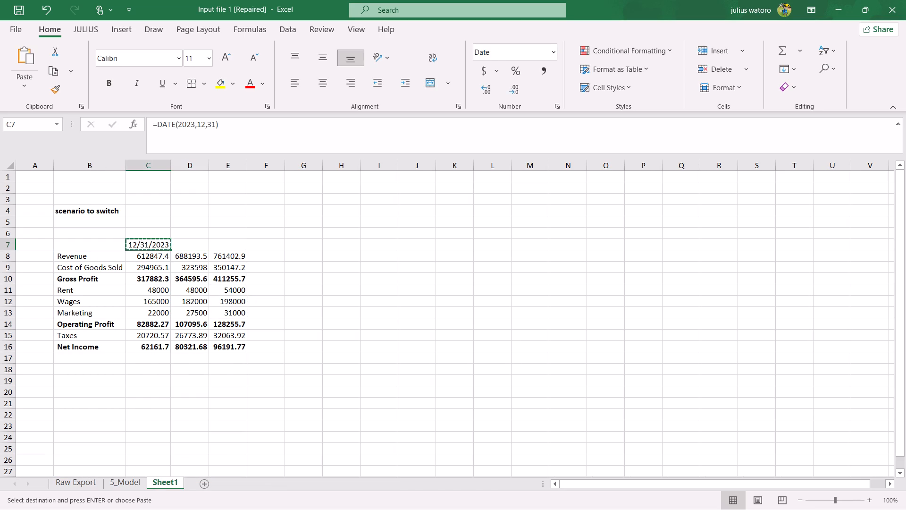
key("ctrl+v")
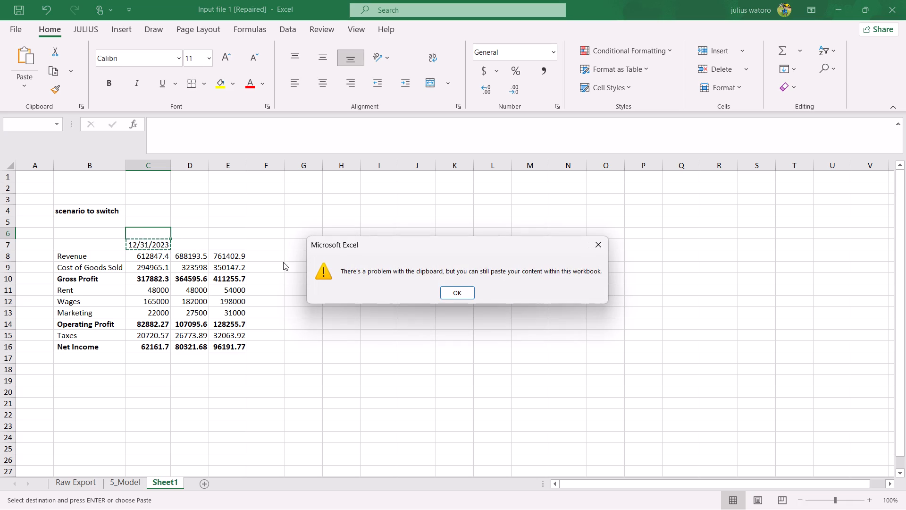
left_click(461, 289)
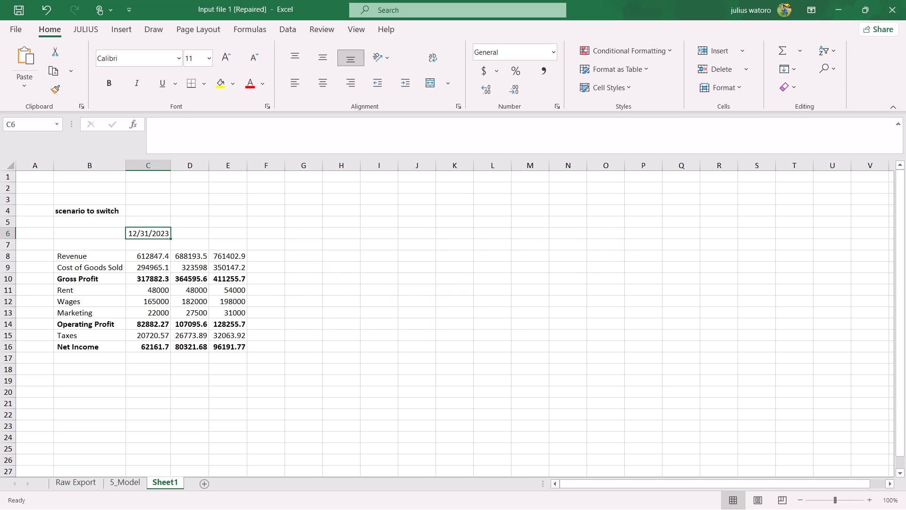
Enter the formula =EDATE(C6,12) in cell D6 on Sheet1, beside the first header date.
left_click(186, 237)
key("equal")
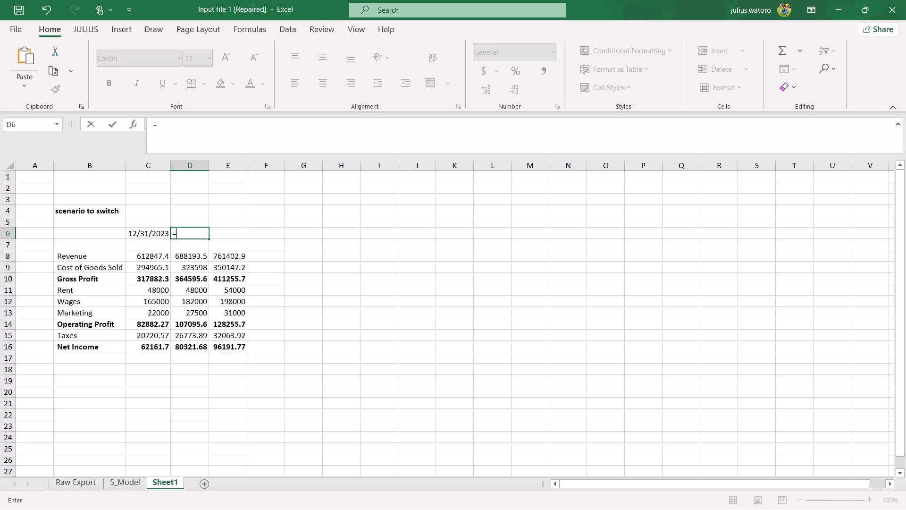
type("EDA")
key("Tab")
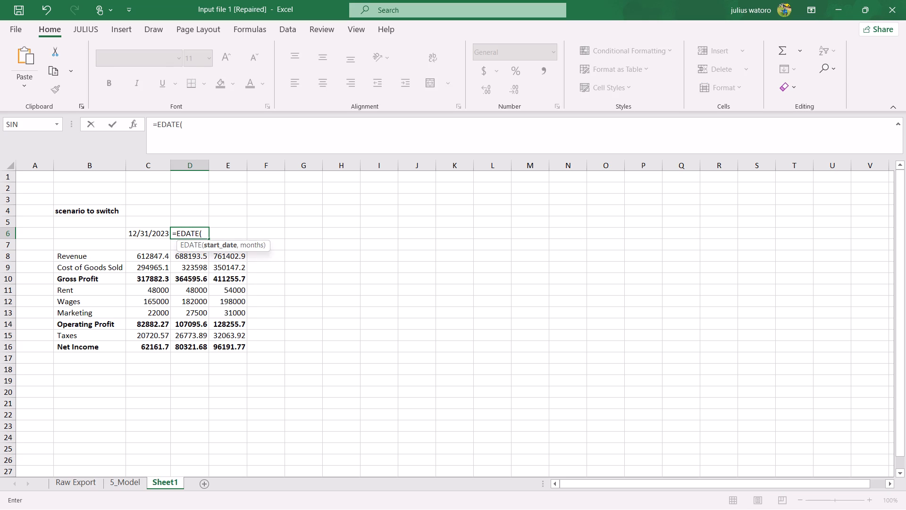
type("C6")
key("comma")
type("12")
key("shift+parenright")
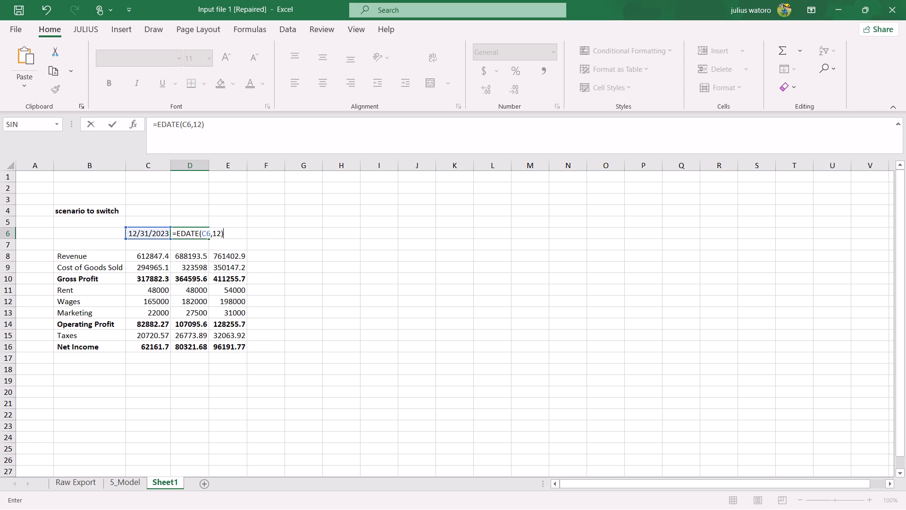
key("Return")
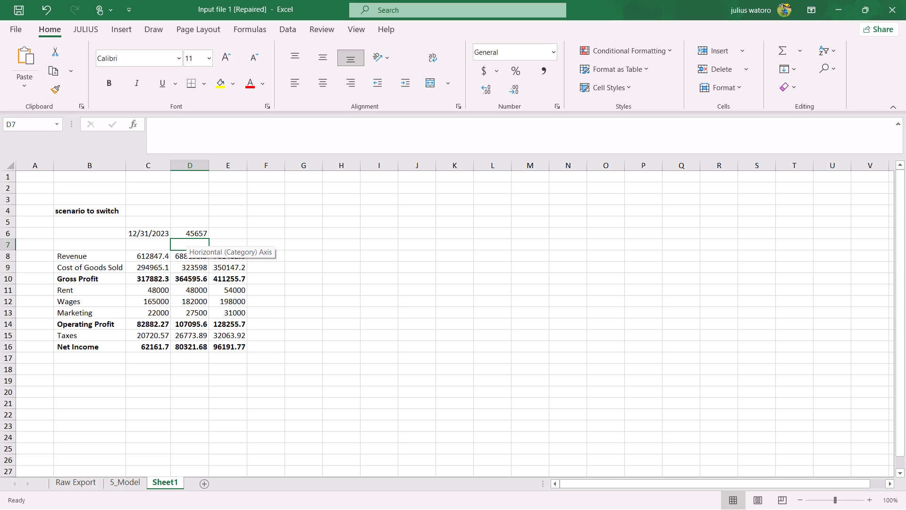
Fill the EDATE formula from D6 across to E6 on Sheet1, checking it against the third header date formula on 5_Model.
left_click(202, 229)
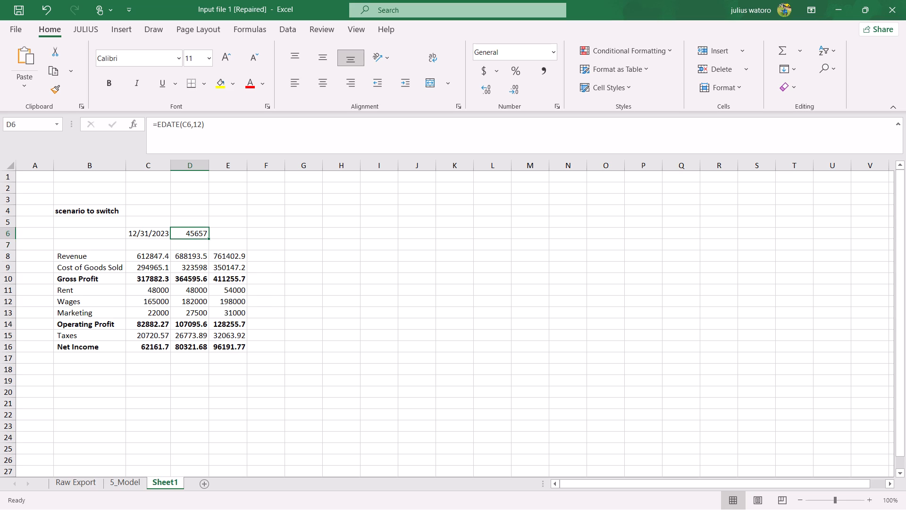
left_click(133, 483)
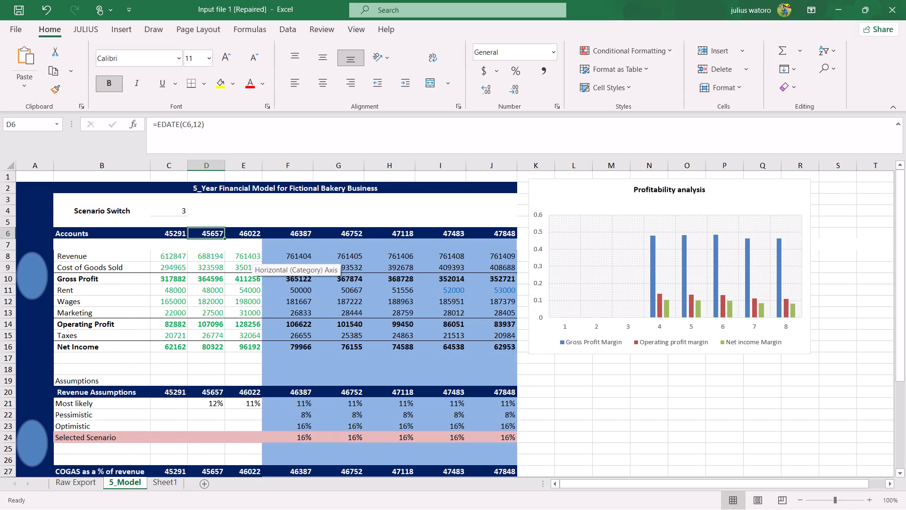
left_click(241, 234)
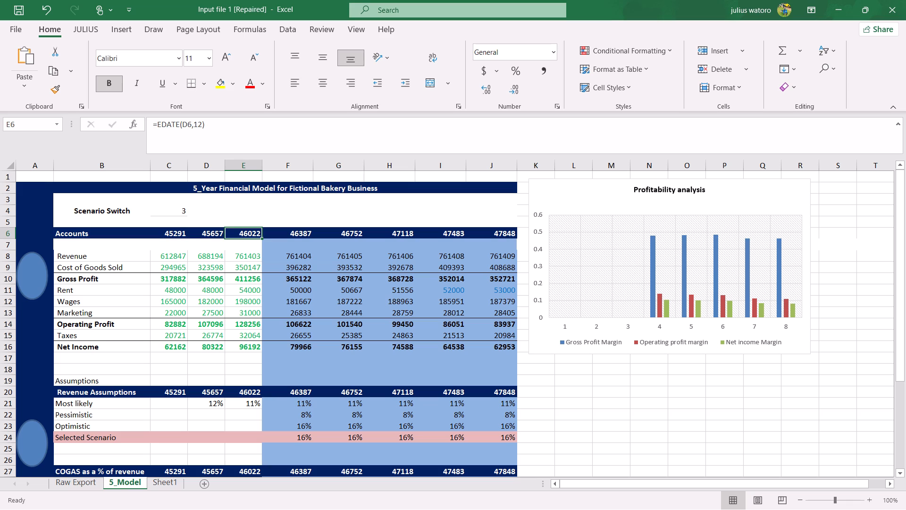
left_click(170, 487)
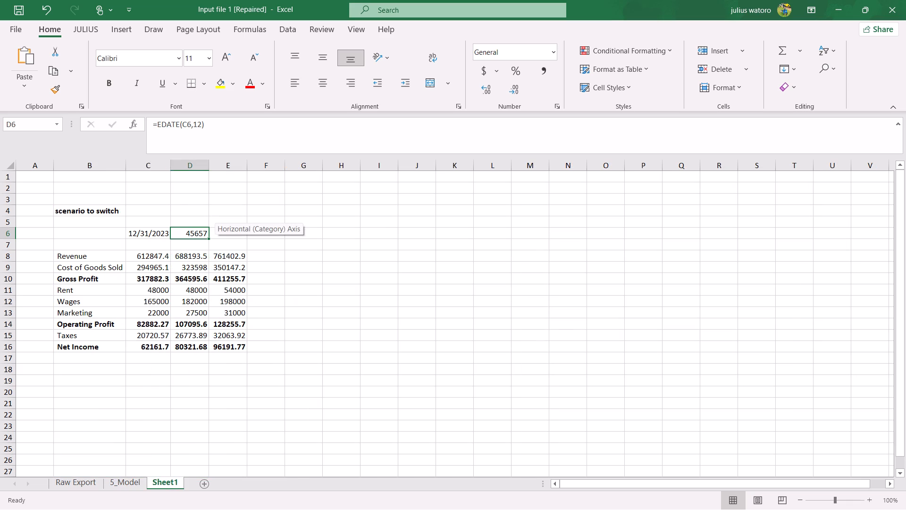
left_click_drag(209, 241, 217, 239)
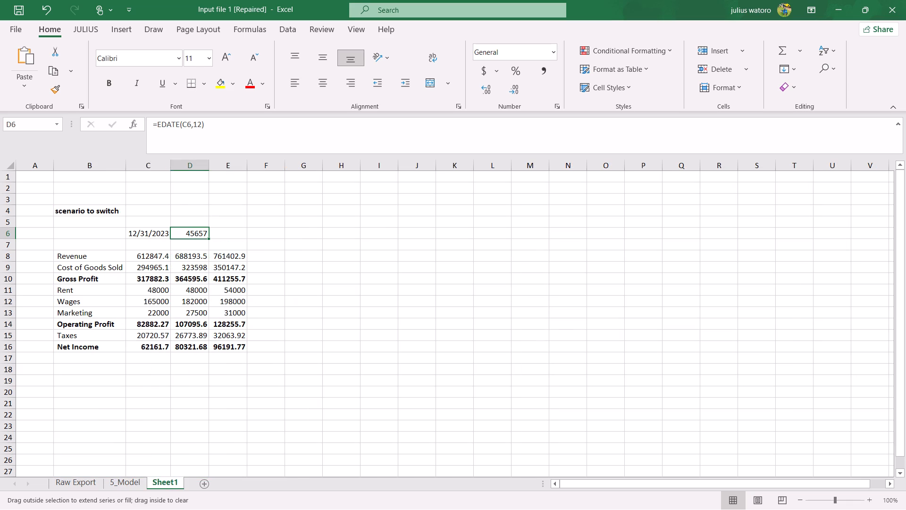
left_click_drag(217, 239, 239, 236)
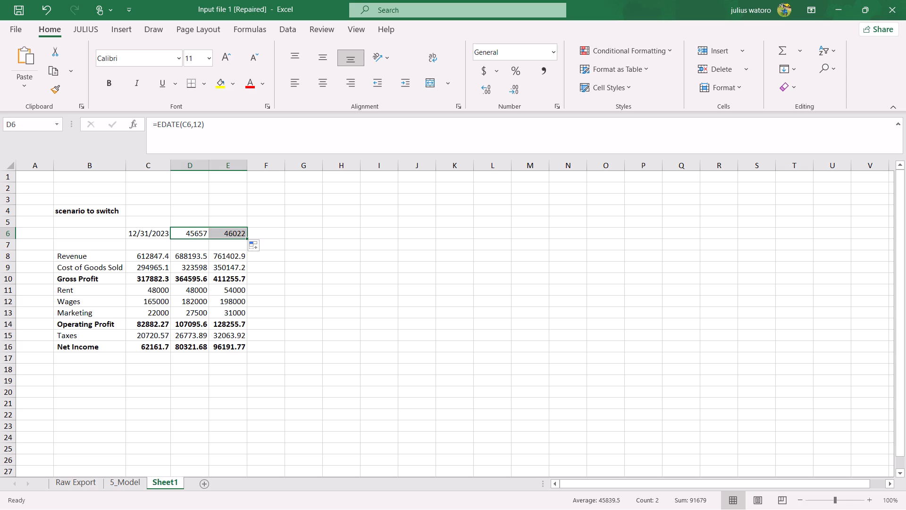
left_click(233, 234)
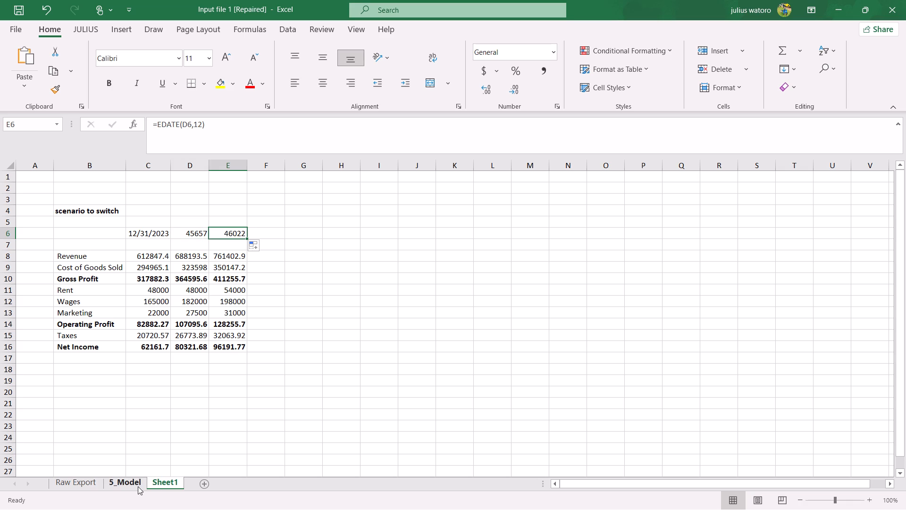
left_click(138, 487)
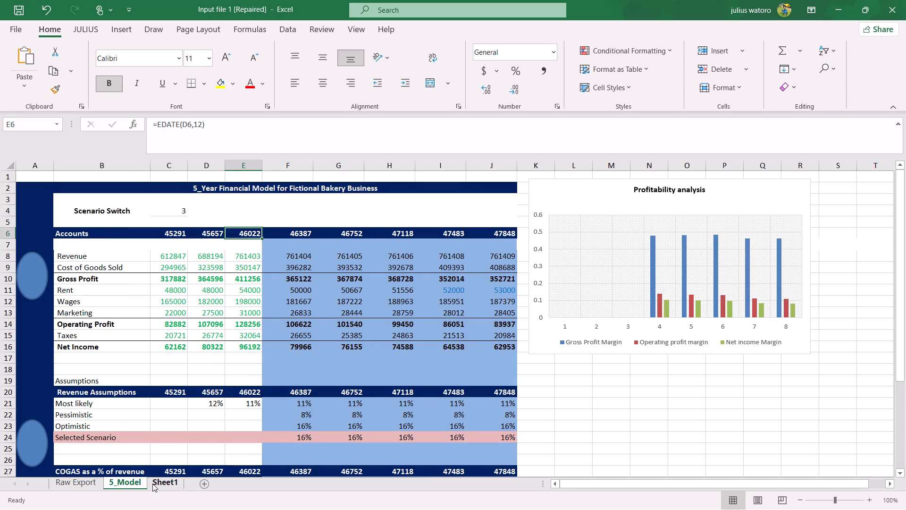
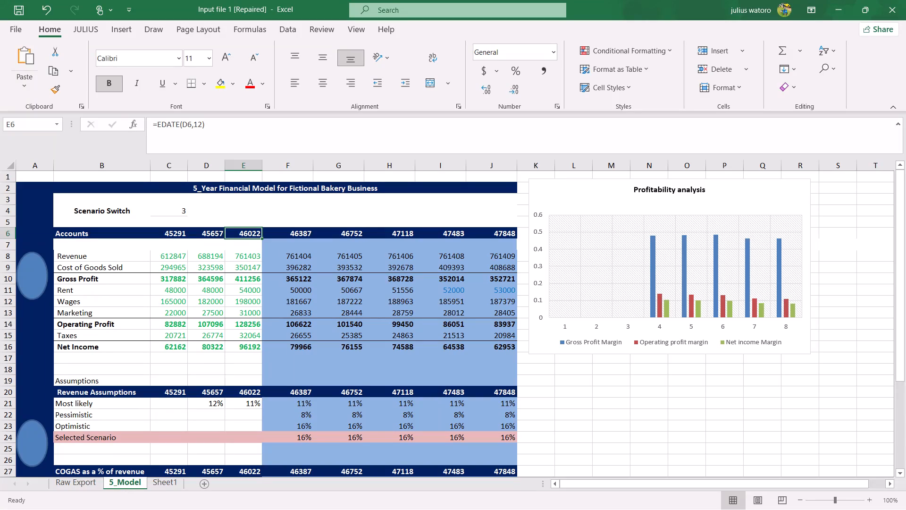
Check the fourth header date formula on 5_Model, and fill the EDATE formula from E6 across to J6 on Sheet1.
left_click(281, 227)
left_click(292, 233)
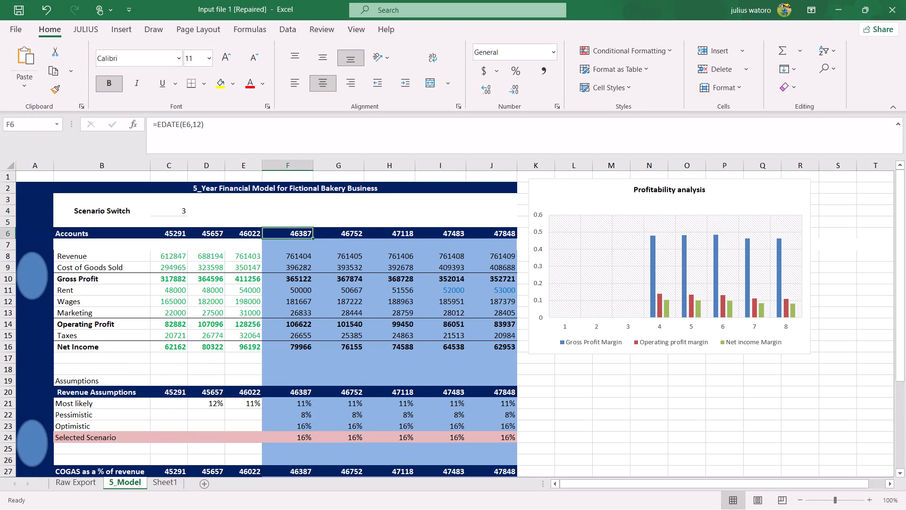
left_click(253, 237)
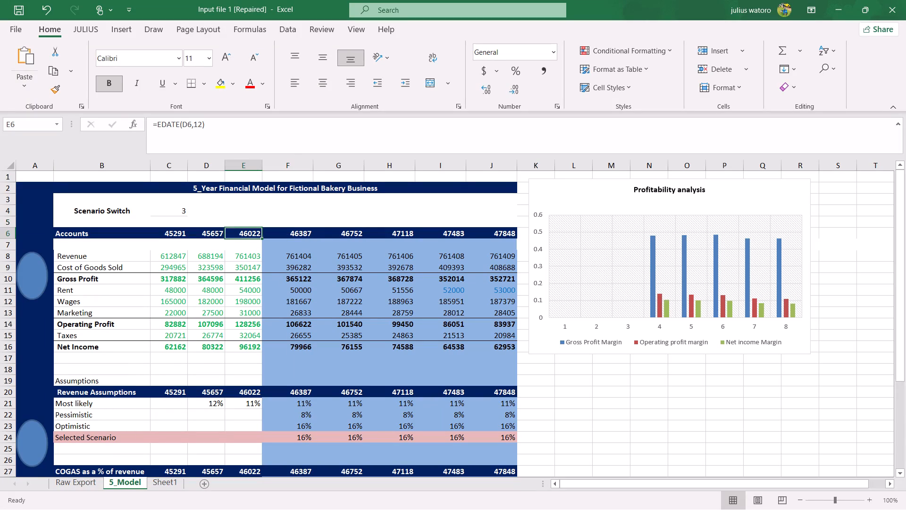
left_click(290, 236)
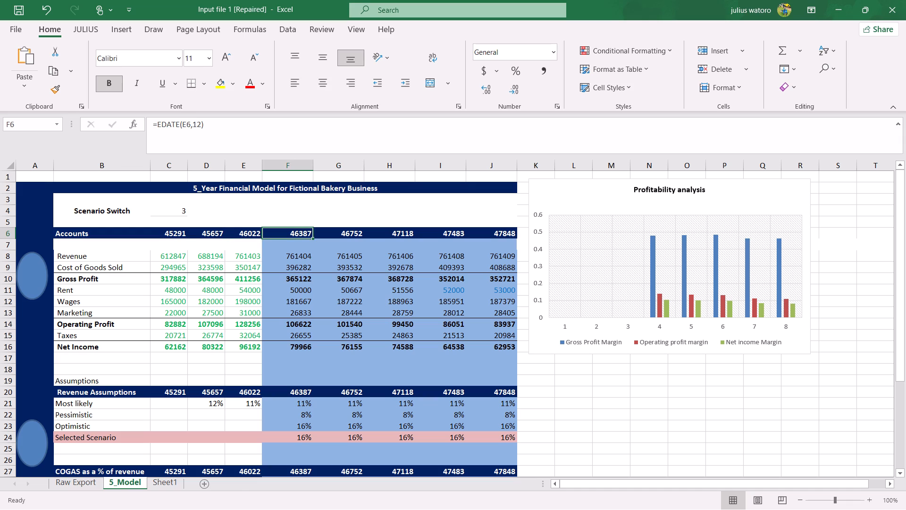
left_click(167, 485)
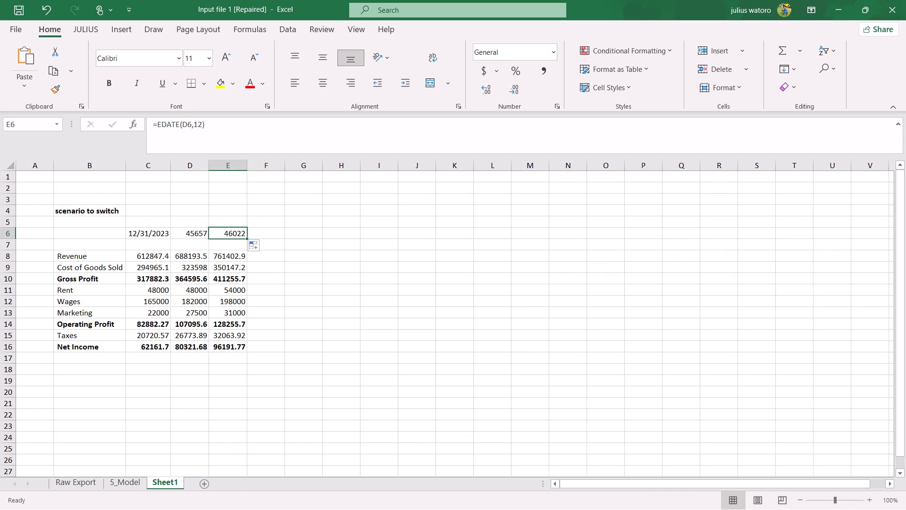
left_click_drag(246, 238, 319, 241)
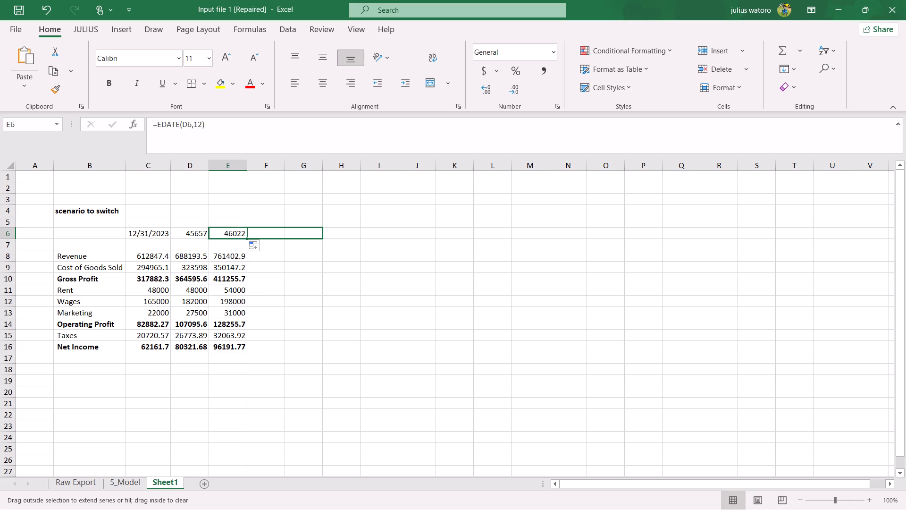
left_click_drag(319, 241, 378, 238)
left_click_drag(378, 238, 412, 238)
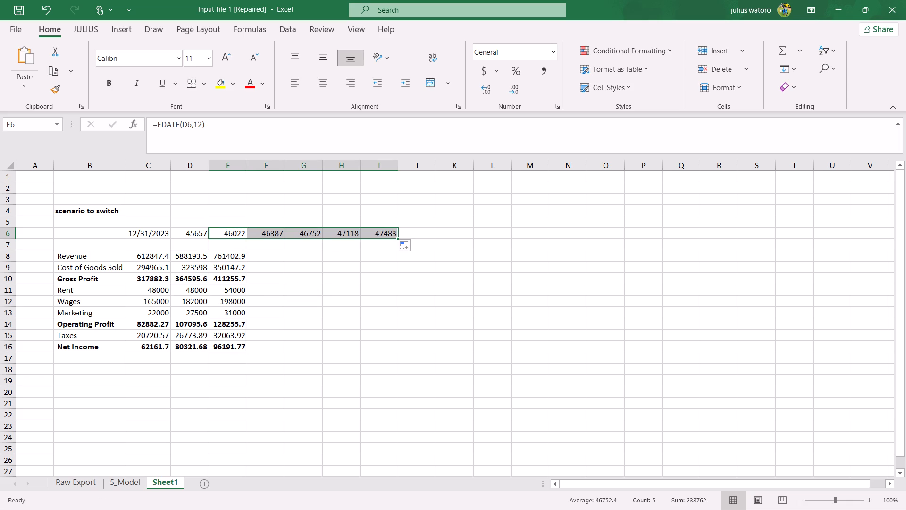
left_click(122, 490)
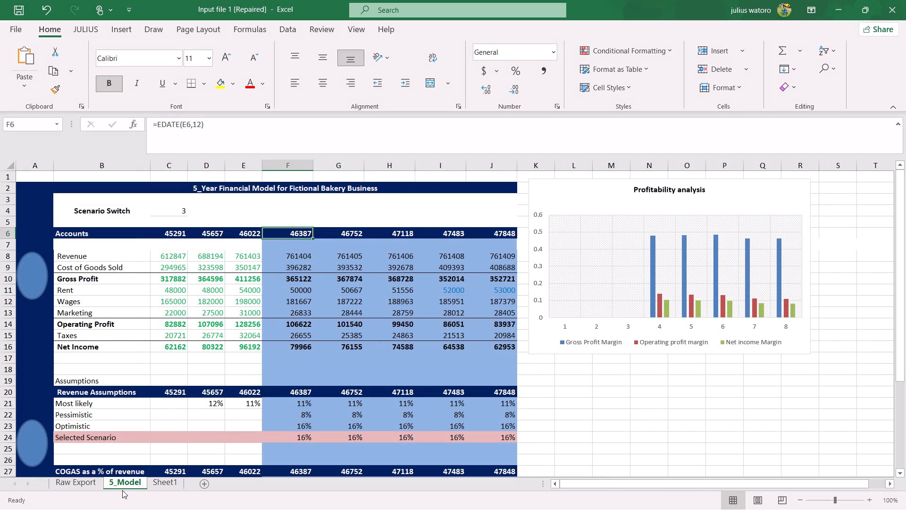
left_click(155, 484)
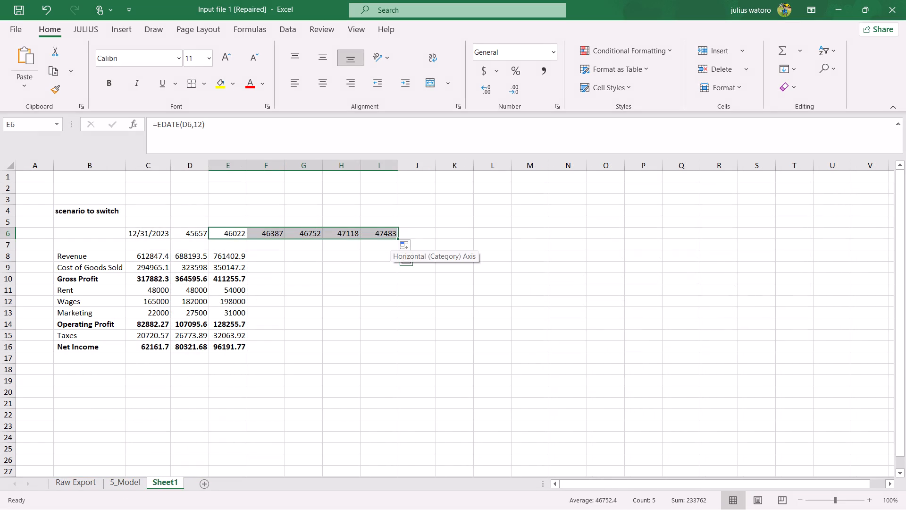
left_click_drag(397, 240, 434, 235)
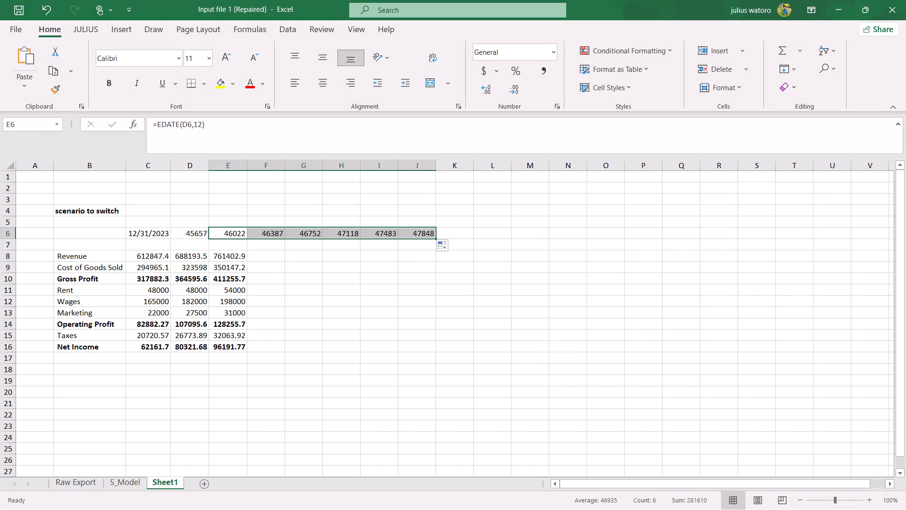
left_click(352, 228)
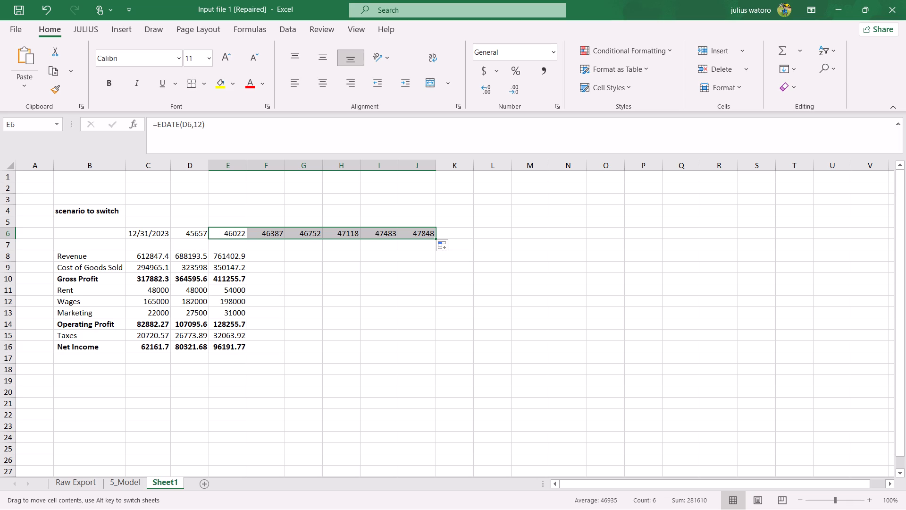
Enter the label DATE in cell B6 on Sheet1, beside the first header date.
left_click(105, 234)
type("DATE")
key("Return")
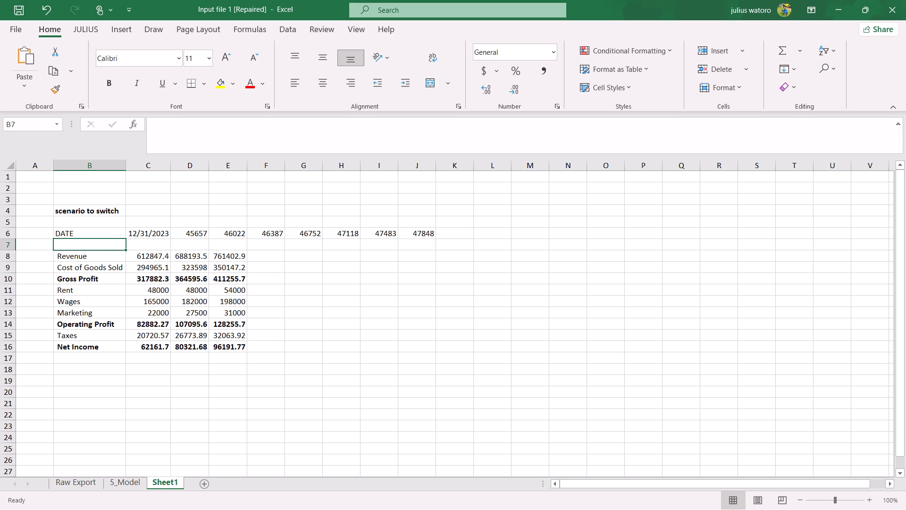
Make the date header row B6:J6 on Sheet1 bold.
left_click_drag(84, 228, 92, 228)
left_click_drag(92, 228, 97, 228)
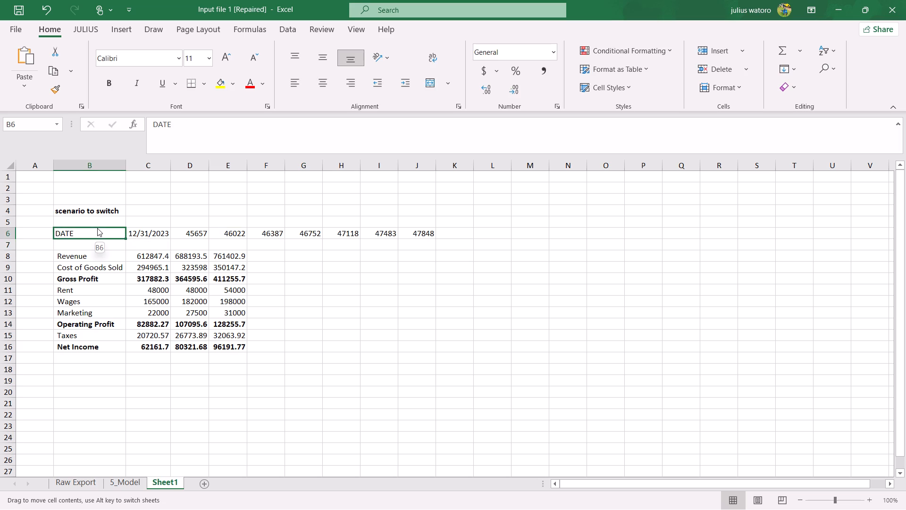
left_click_drag(97, 228, 97, 228)
left_click_drag(93, 231, 296, 225)
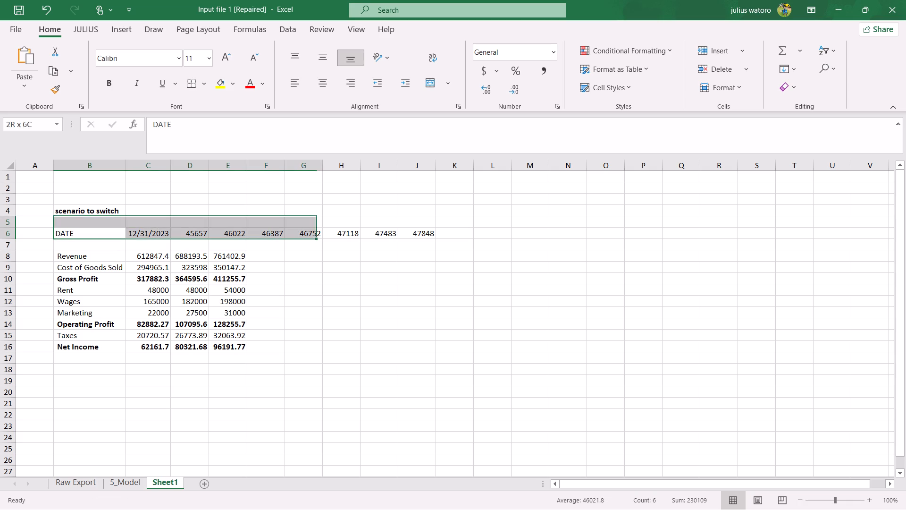
left_click_drag(296, 225, 450, 237)
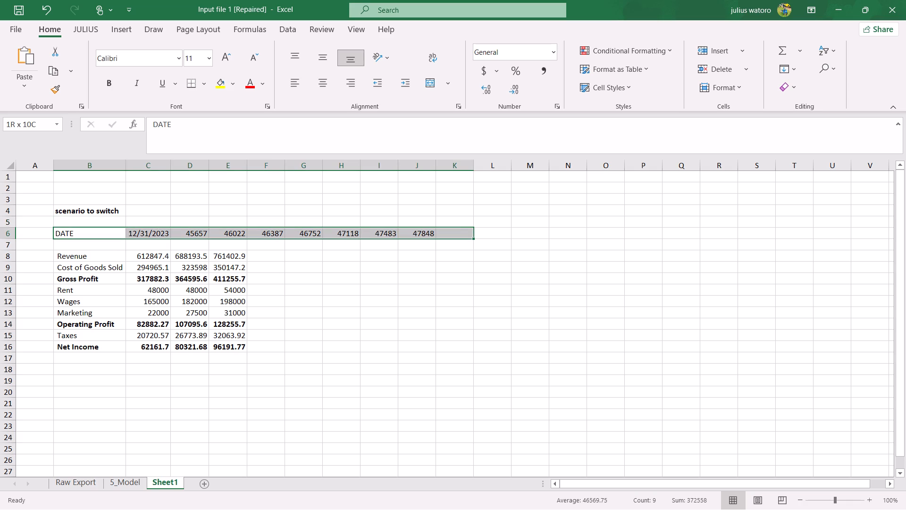
left_click_drag(450, 237, 433, 236)
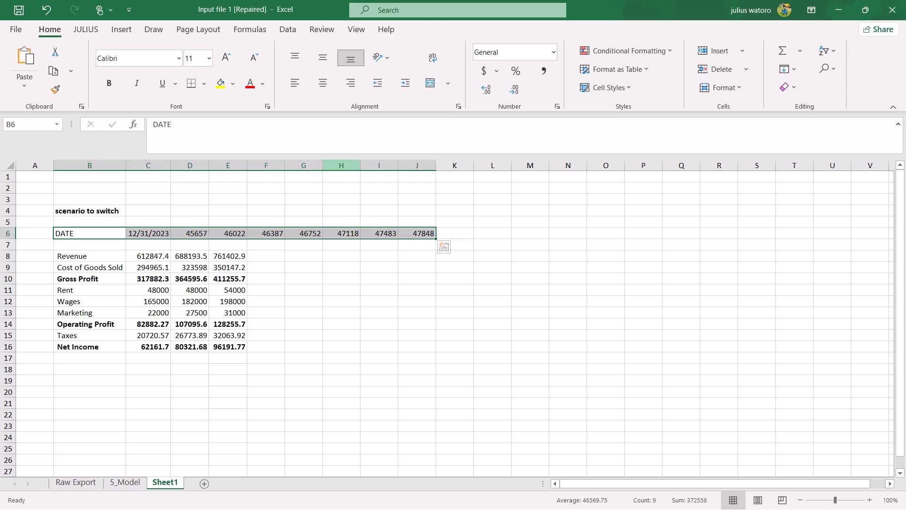
left_click(104, 84)
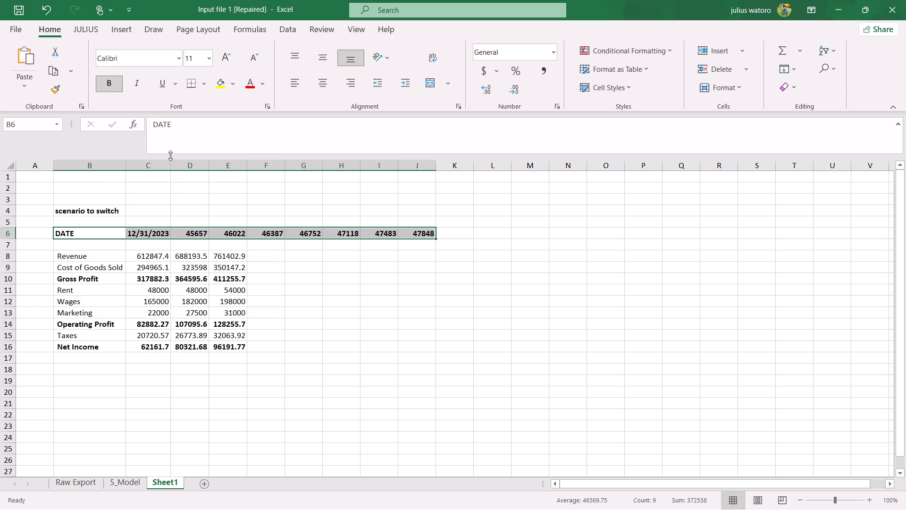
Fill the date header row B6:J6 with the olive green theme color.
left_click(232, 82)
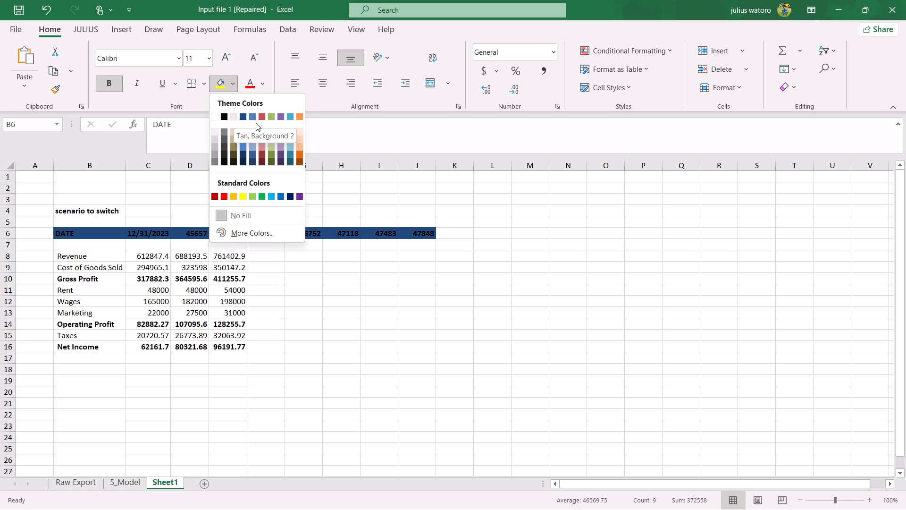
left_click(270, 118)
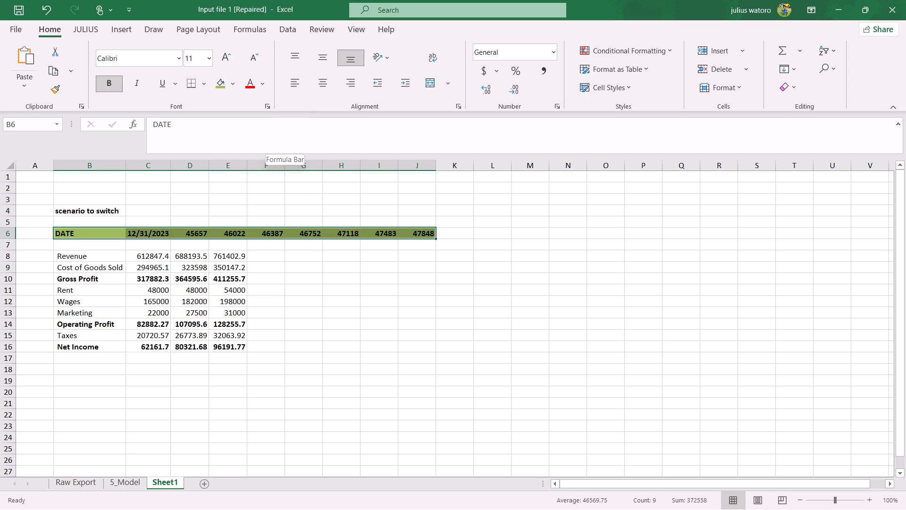
Fill the date header row B6:J6 with a pale blue theme color.
left_click(234, 81)
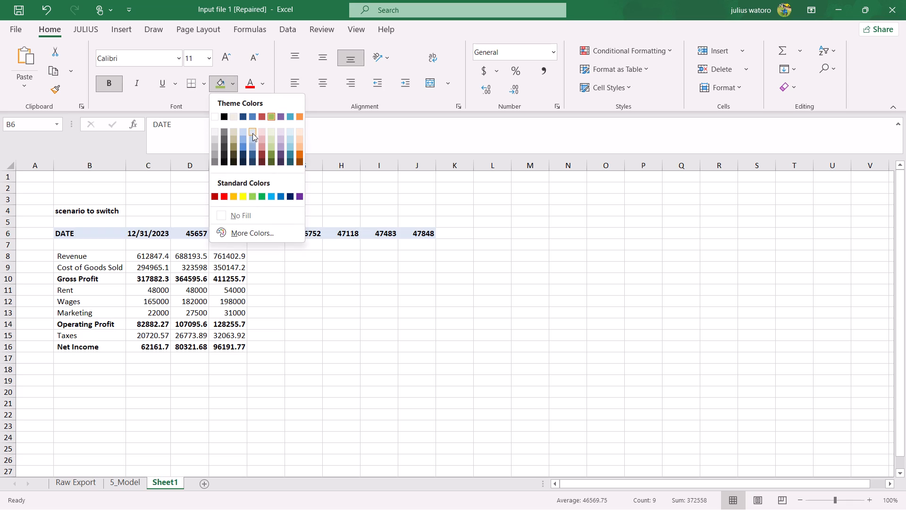
left_click(252, 136)
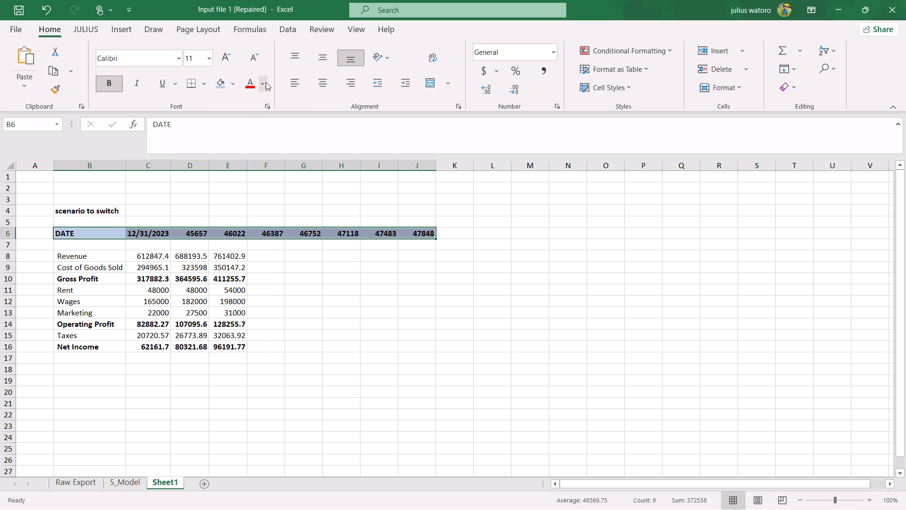
Set the text of header row B6:J6 to the standard light blue color and font size 14.
left_click(266, 80)
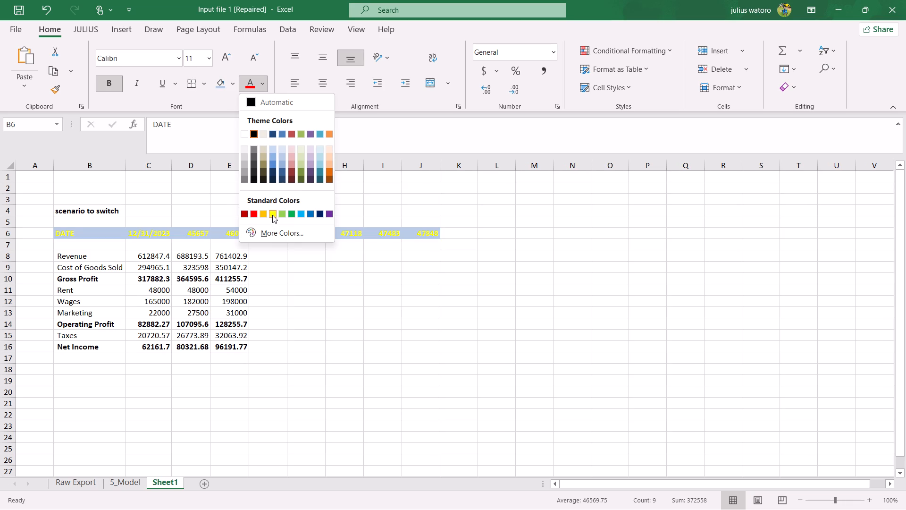
left_click(303, 213)
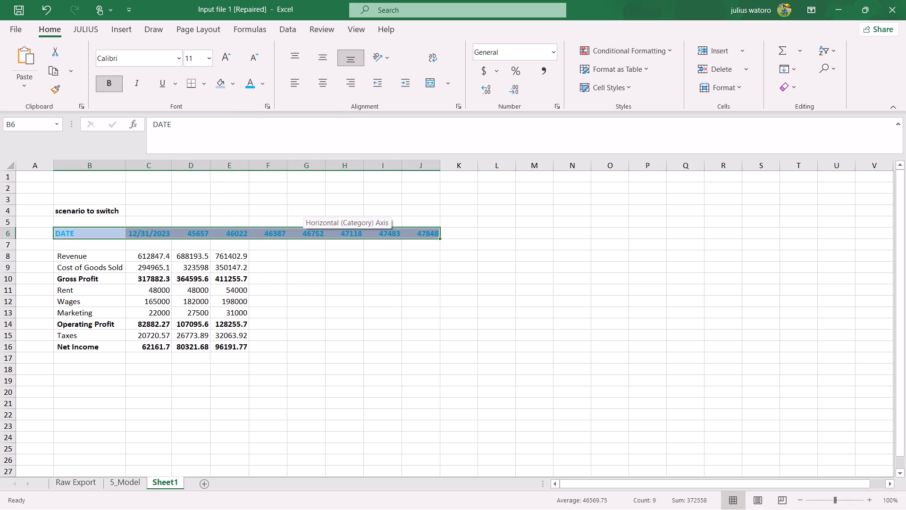
left_click(226, 60)
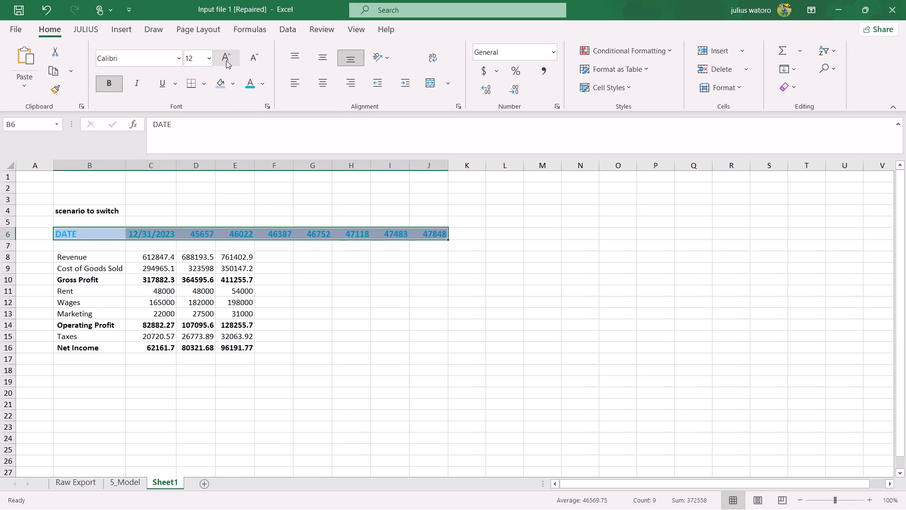
left_click(226, 60)
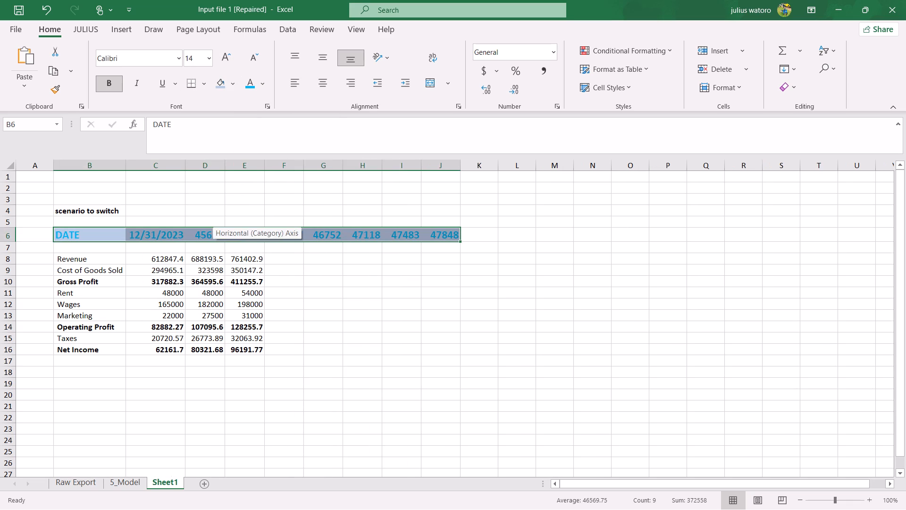
Format the header dates in D6:J6 as Date using the 03/14/12 type.
left_click(274, 238)
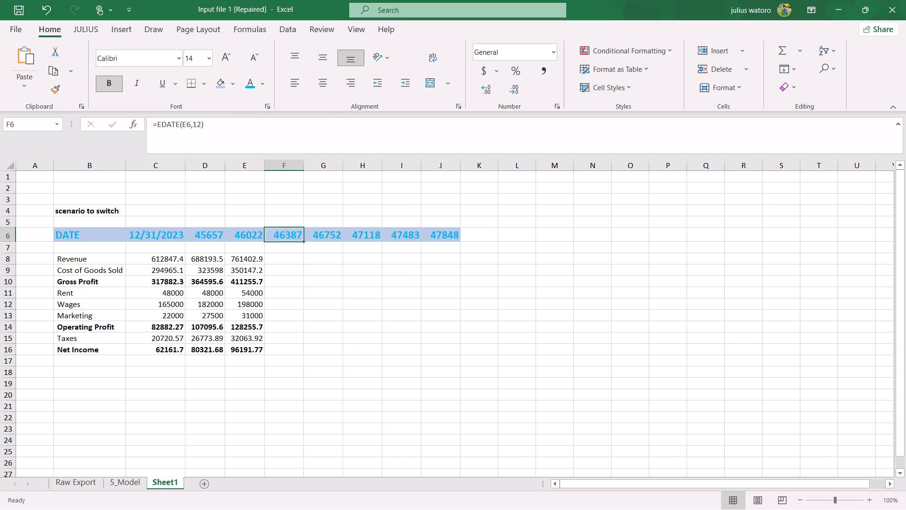
left_click(197, 234)
left_click_drag(207, 234, 292, 238)
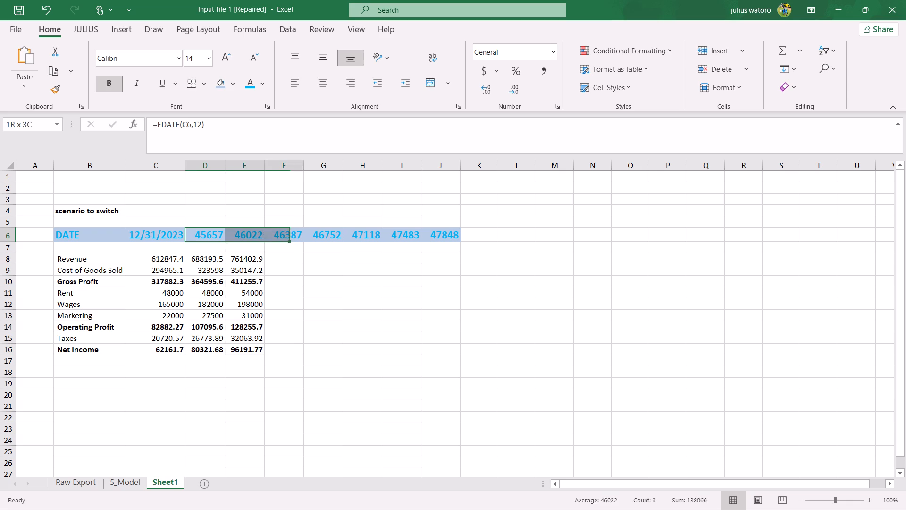
left_click_drag(292, 238, 445, 234)
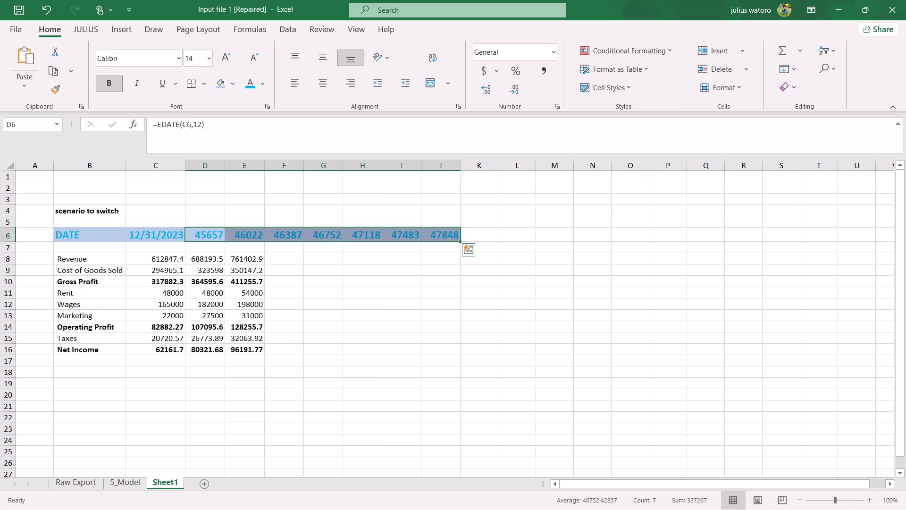
key("ctrl+1")
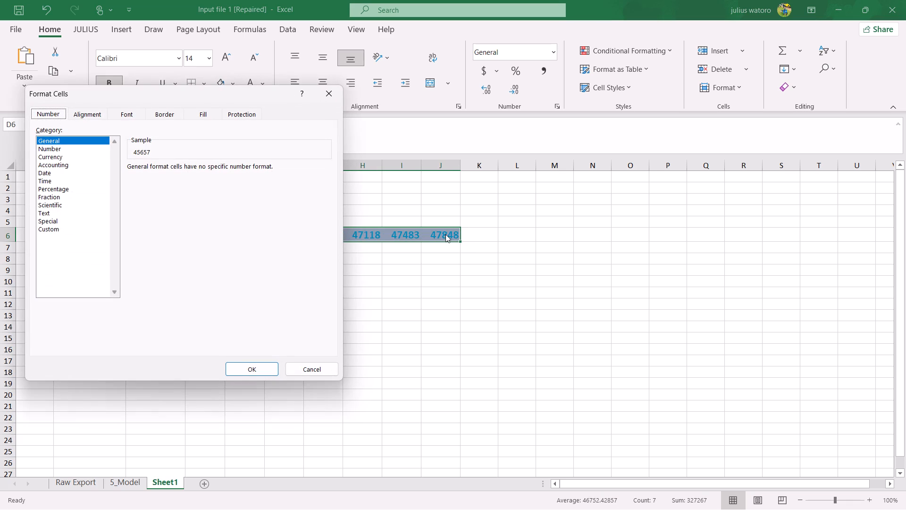
left_click(58, 174)
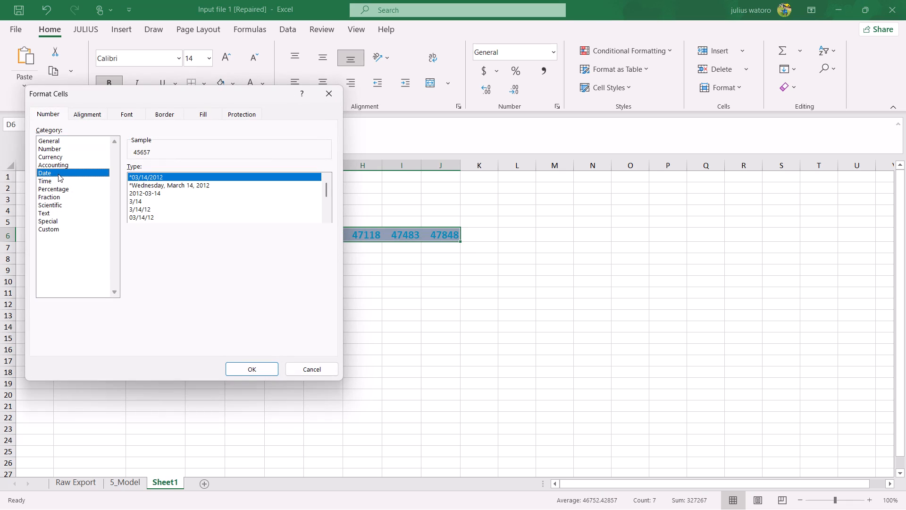
left_click(163, 216)
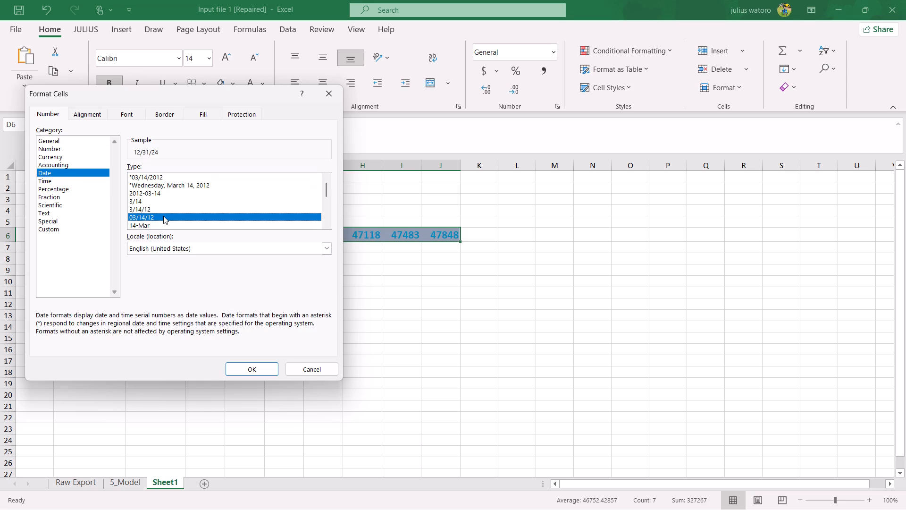
left_click(256, 367)
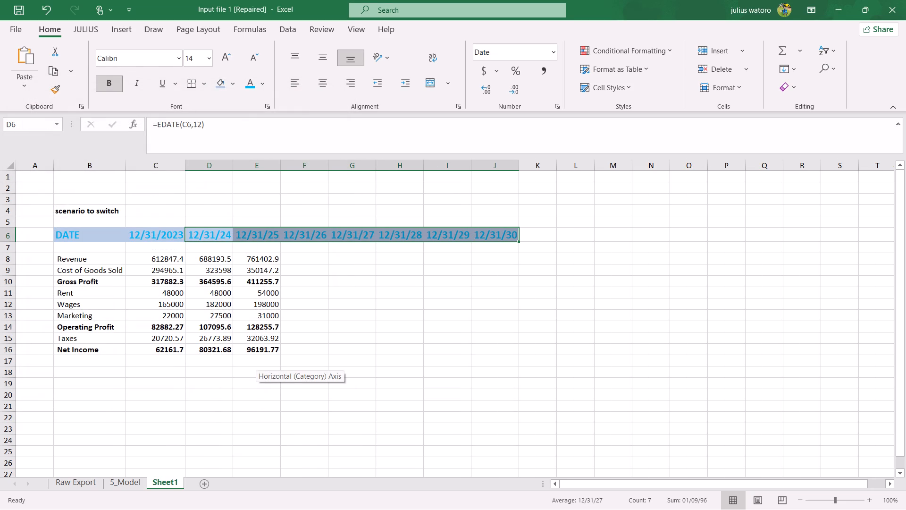
Open custom number formatting for the Sheet1 header dates C6:J6 and clear the existing format code.
left_click(150, 235)
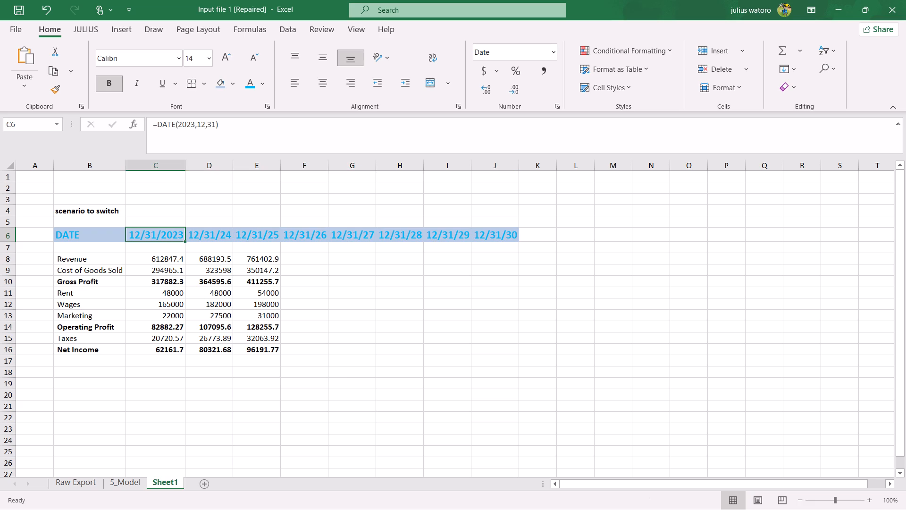
left_click_drag(160, 234, 516, 238)
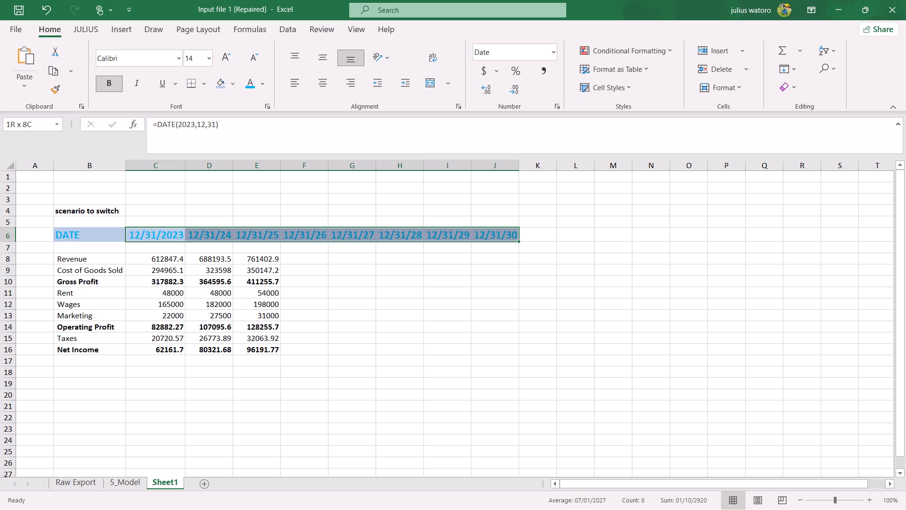
left_click_drag(516, 238, 506, 238)
key("ctrl+1")
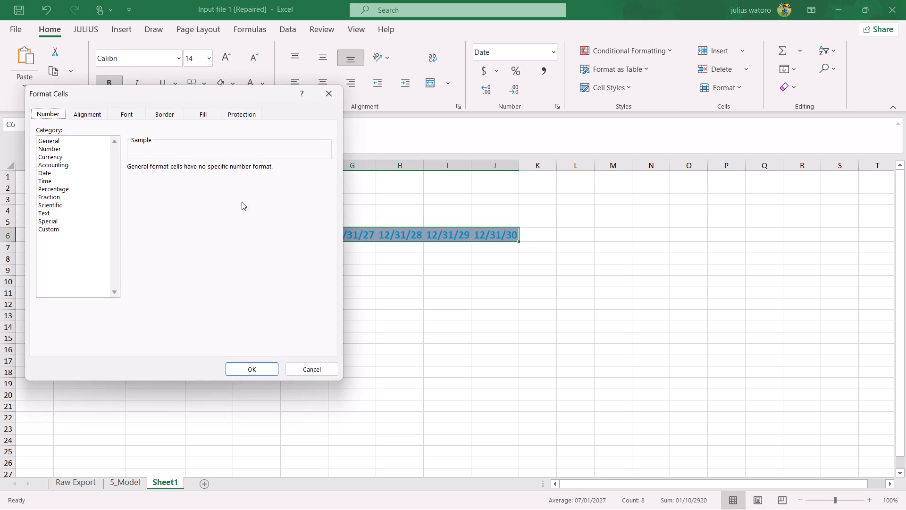
left_click(69, 231)
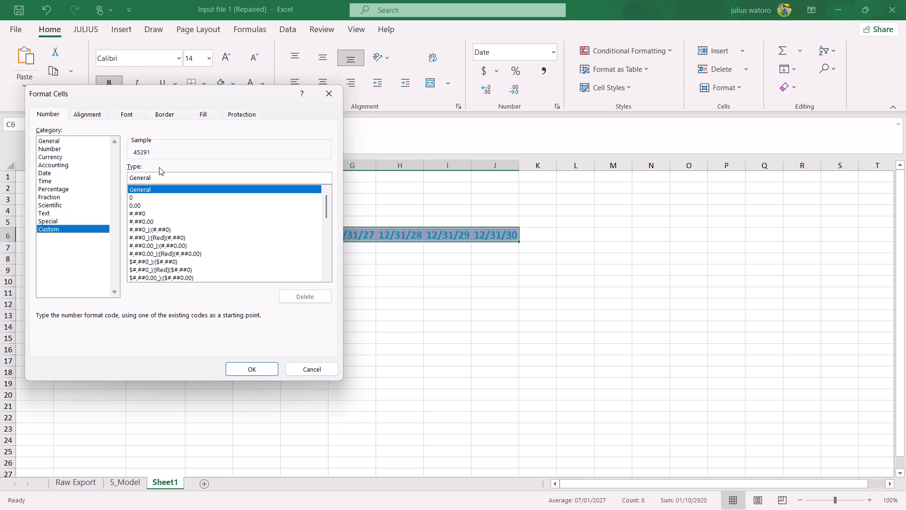
left_click(152, 173)
double_click(156, 174)
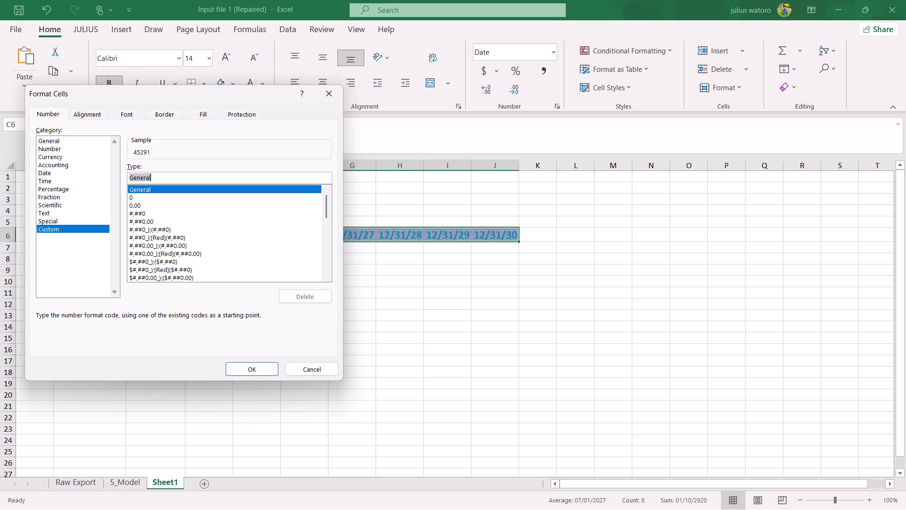
left_click(163, 150)
left_click(163, 150)
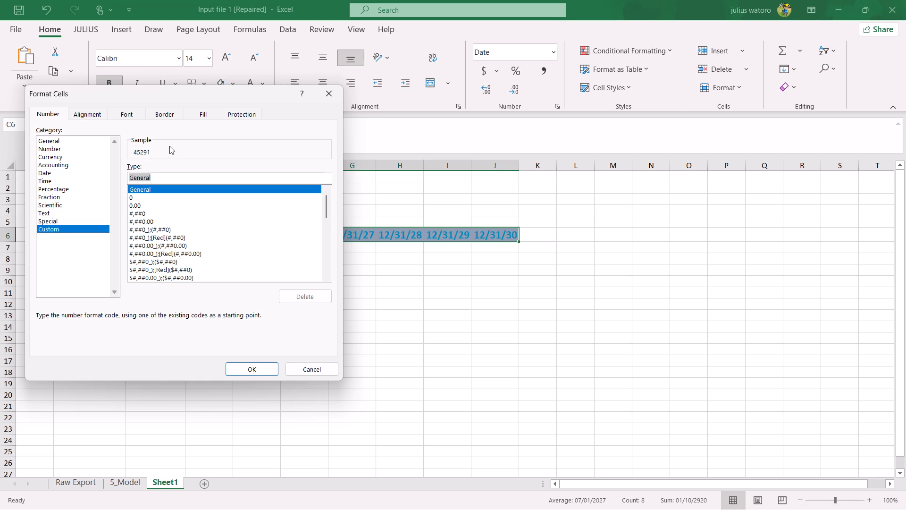
left_click(169, 146)
left_click_drag(168, 149, 168, 196)
left_click(183, 161)
key("BackSpace")
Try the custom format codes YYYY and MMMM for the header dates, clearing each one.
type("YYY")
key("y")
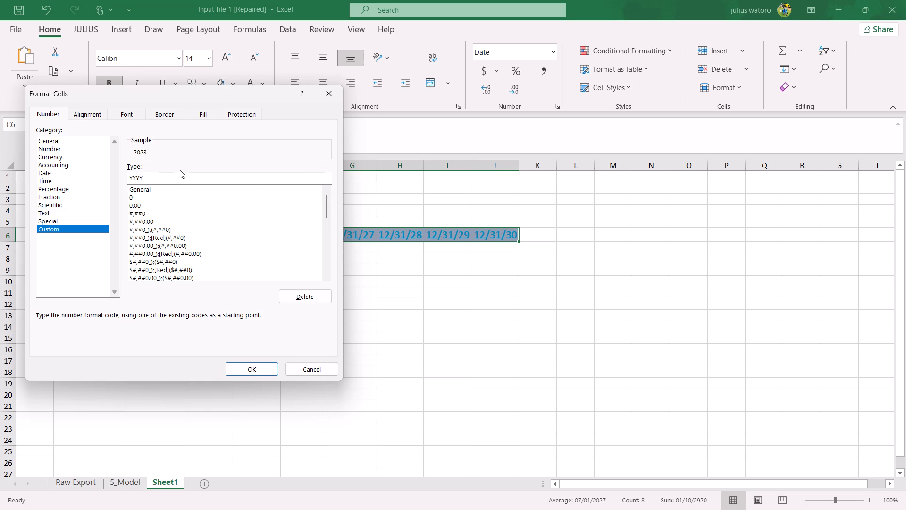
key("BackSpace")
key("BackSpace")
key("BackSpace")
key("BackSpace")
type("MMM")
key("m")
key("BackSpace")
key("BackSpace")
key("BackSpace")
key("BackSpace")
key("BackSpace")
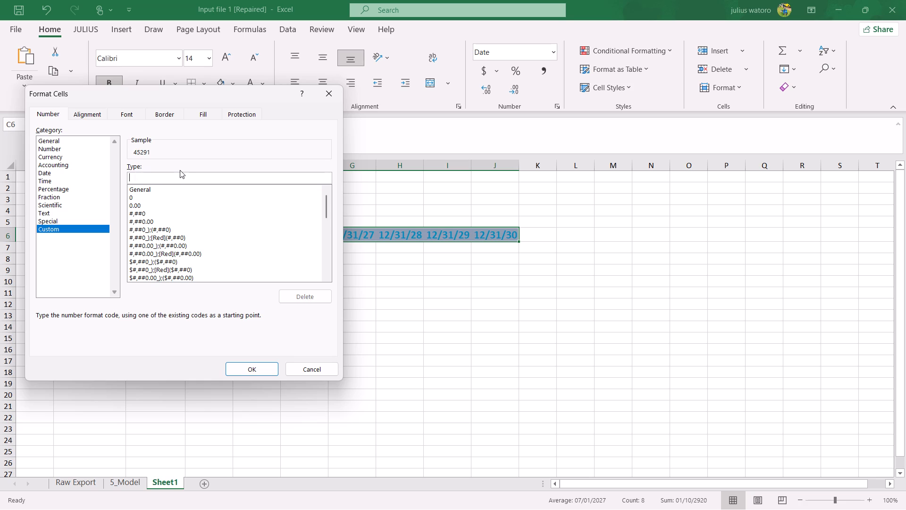
Apply the custom number format YYYY\E to the Sheet1 header dates C6:J6.
type("YYYY")
key("e")
key("BackSpace")
key("slash")
key("BackSpace")
key("backslash")
key("e")
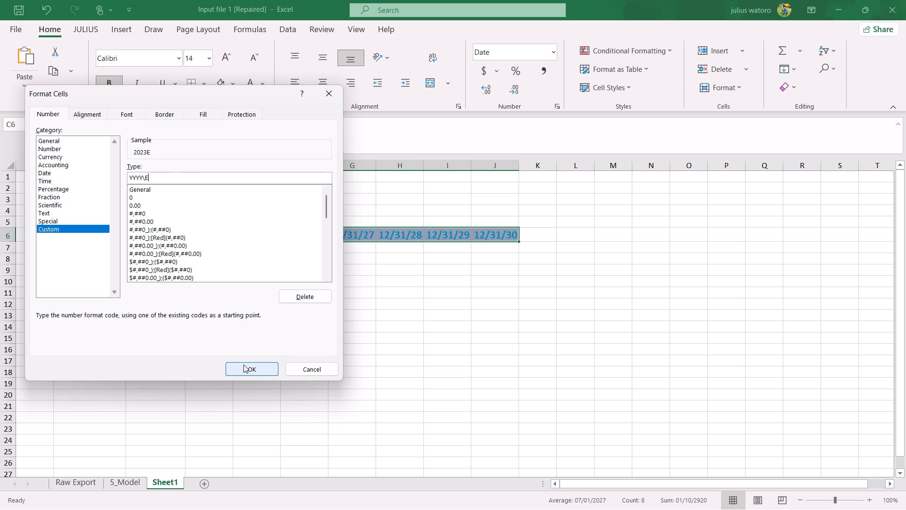
left_click(243, 365)
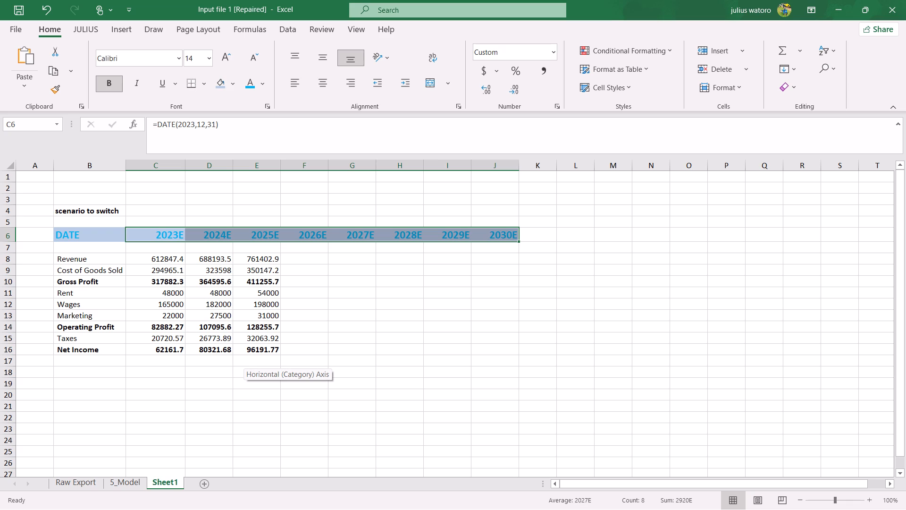
On the 5_Model sheet, enter YYYY as the custom number format code for the Accounts row dates C6:J6.
left_click(122, 490)
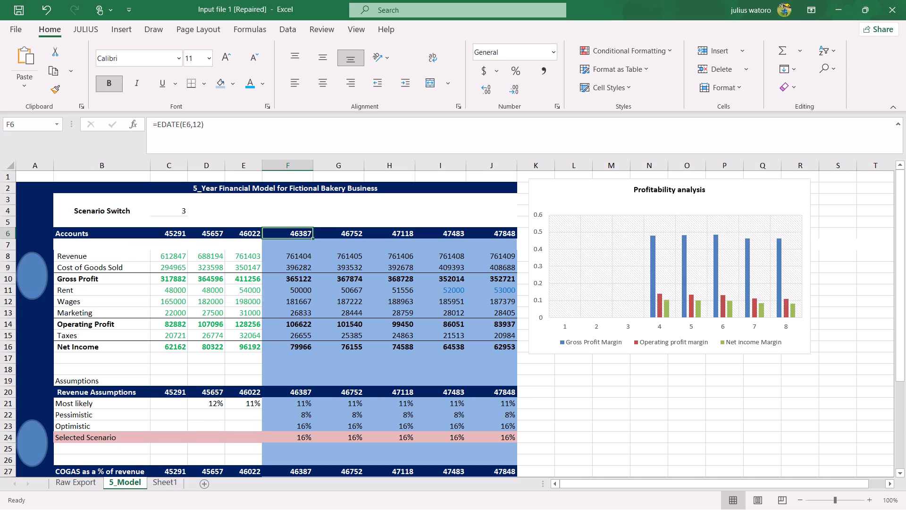
left_click(177, 236)
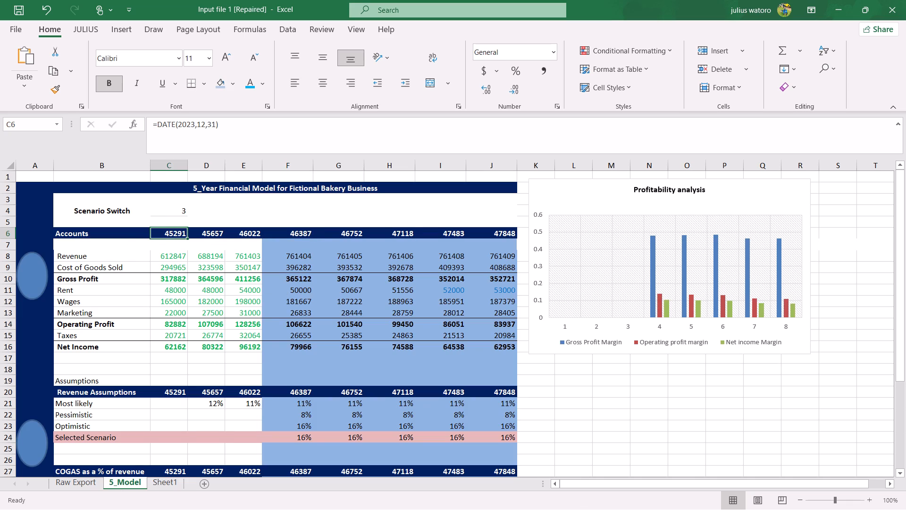
left_click_drag(181, 233, 466, 244)
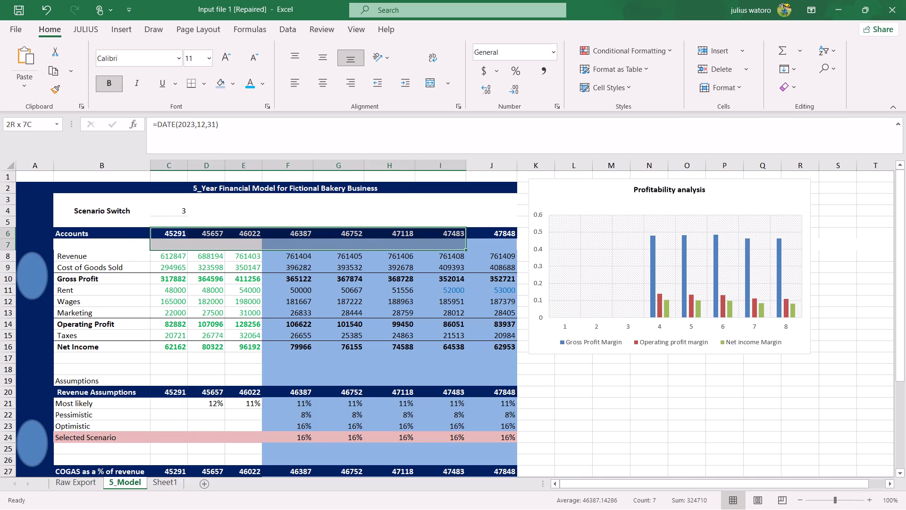
left_click_drag(466, 244, 513, 235)
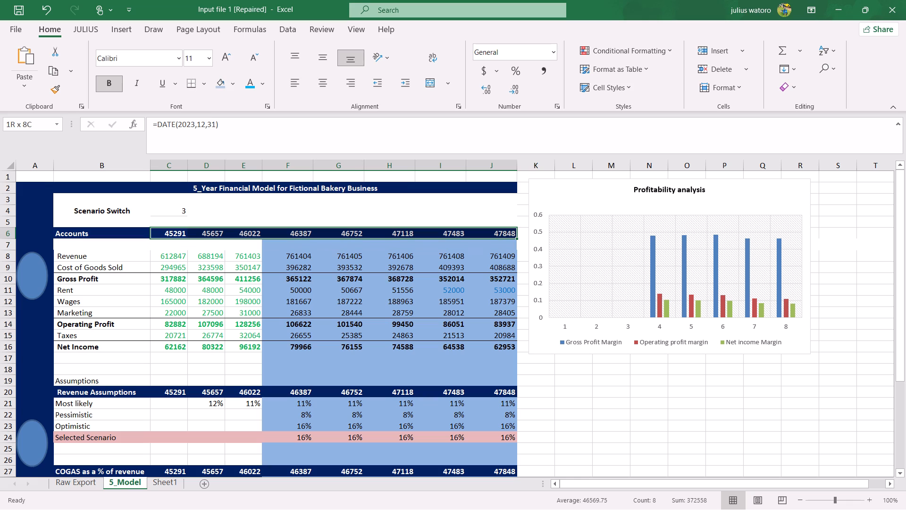
left_click_drag(513, 235, 513, 237)
key("ctrl+1")
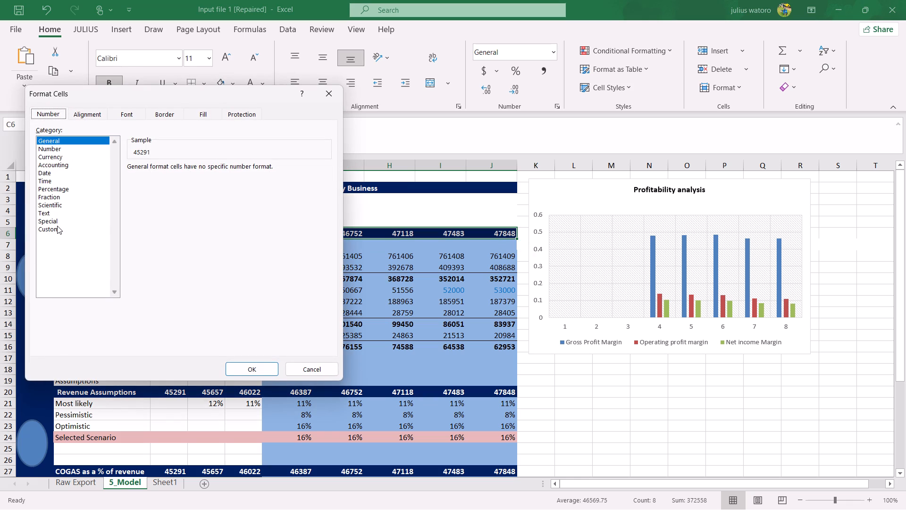
left_click(58, 226)
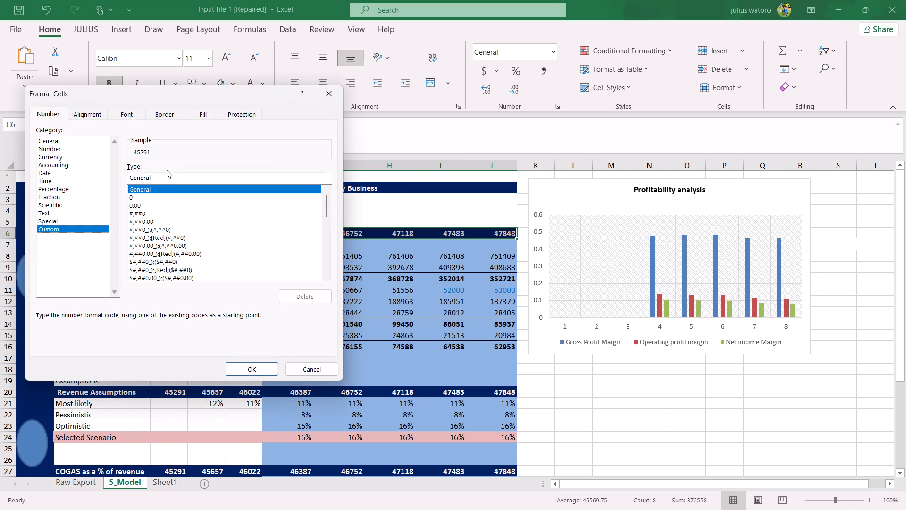
left_click(164, 176)
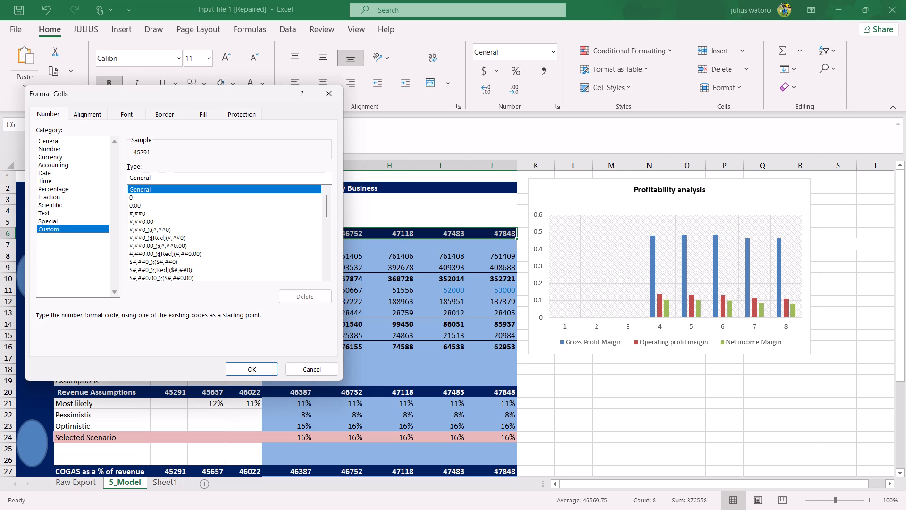
key("BackSpace")
key("BackSpace")
key("BackSpace")
key("BackSpace")
key("BackSpace")
key("BackSpace")
key("BackSpace")
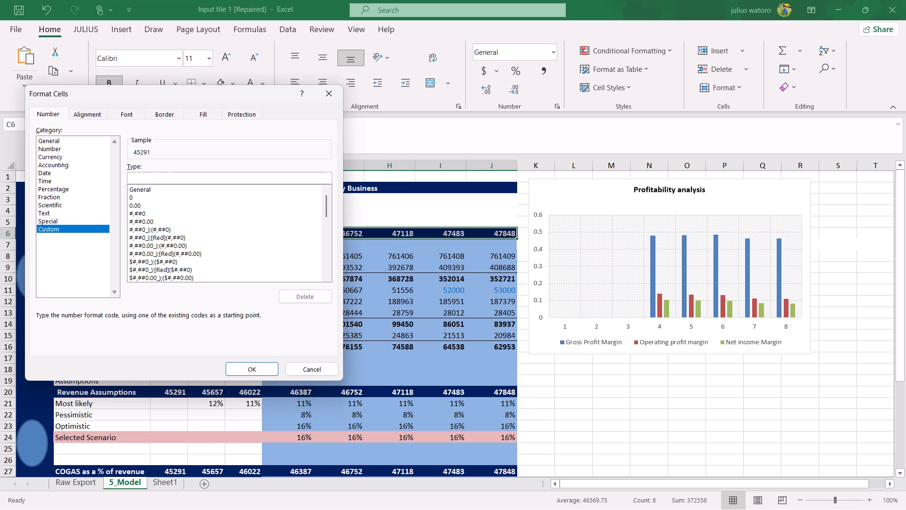
type("YYYY")
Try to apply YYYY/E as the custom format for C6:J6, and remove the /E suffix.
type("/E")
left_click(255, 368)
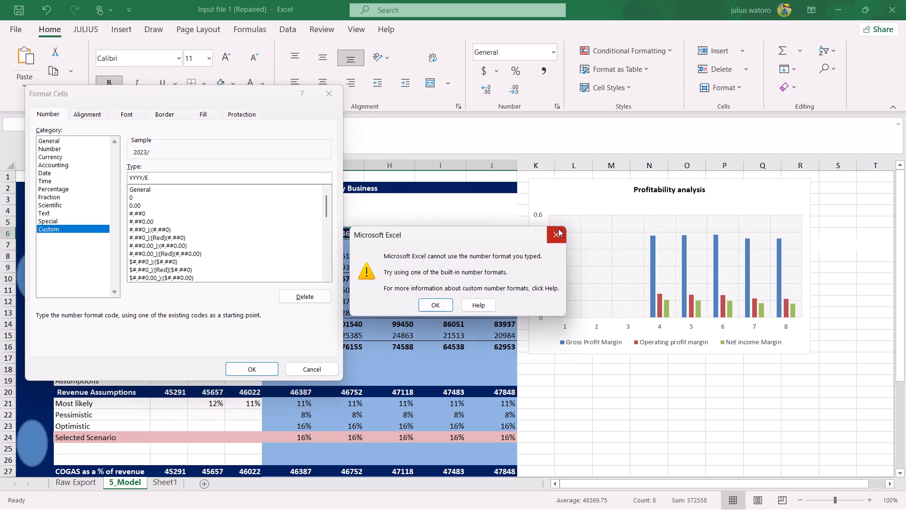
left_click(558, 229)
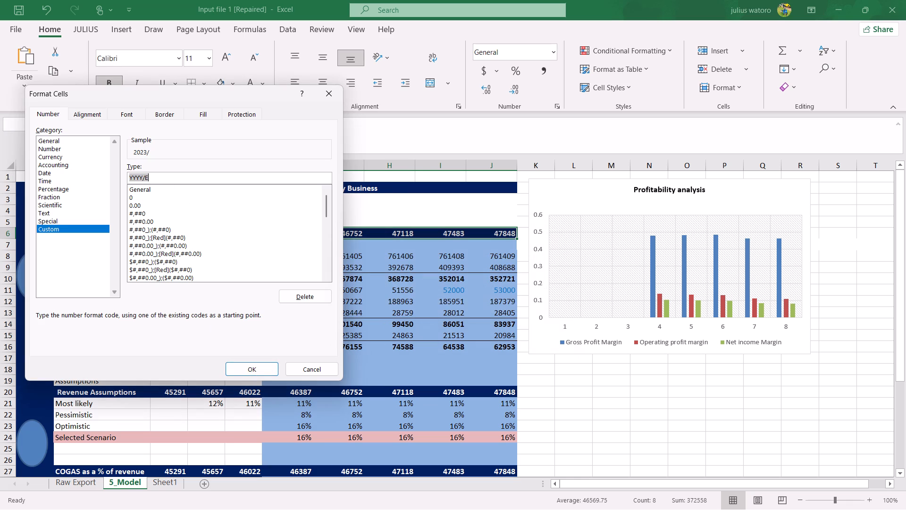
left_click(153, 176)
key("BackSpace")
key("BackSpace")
Apply the custom number format YYYY\A to the Accounts row dates C6:J6 on 5_Model.
key("backslash")
key("a")
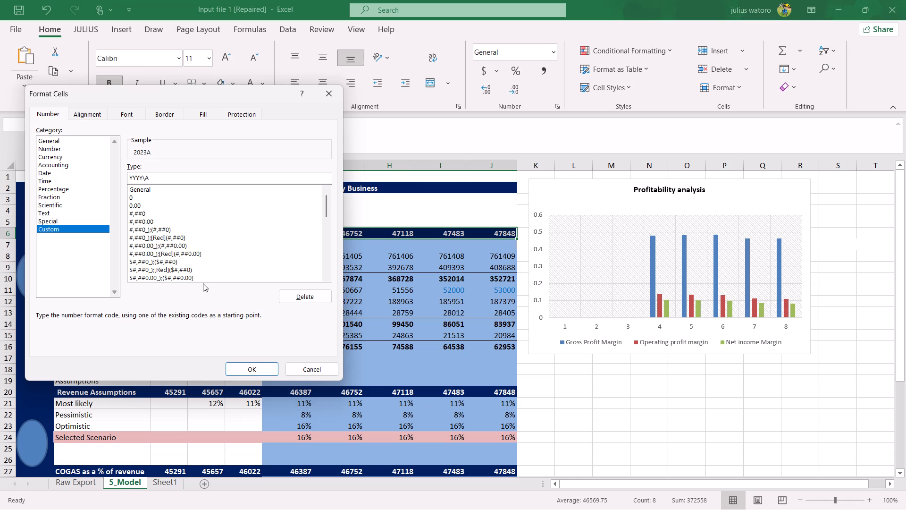
left_click(254, 365)
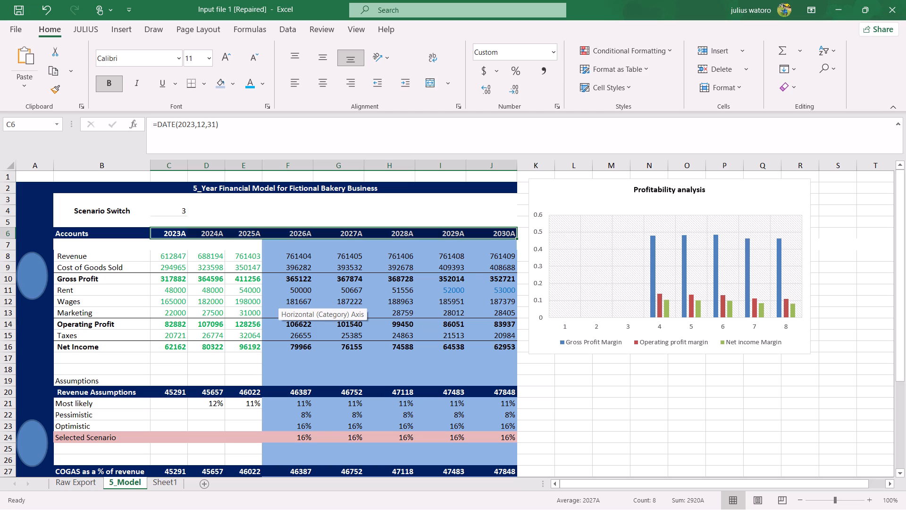
Compare Sheet1 with 5_Model, examining the shaded 2026–2030 forecast columns from the Accounts rows down to Profitability Analysis.
left_click(169, 481)
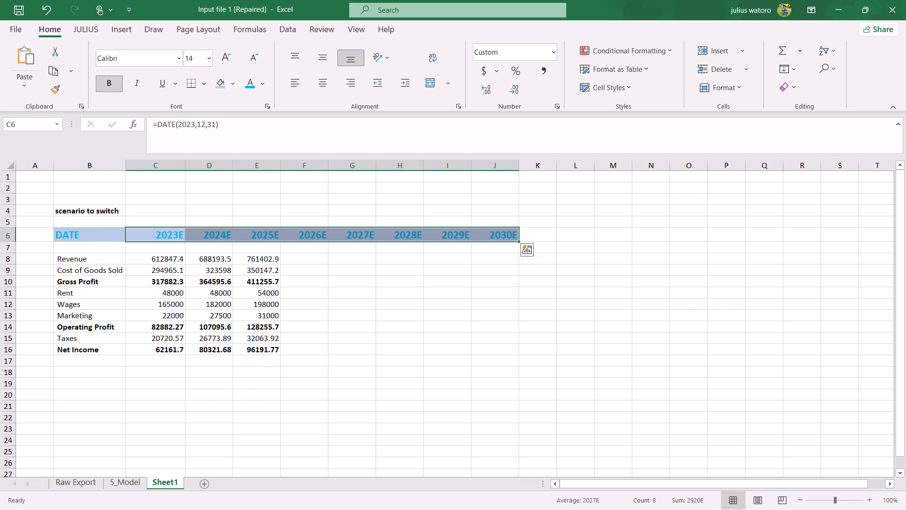
left_click(311, 263)
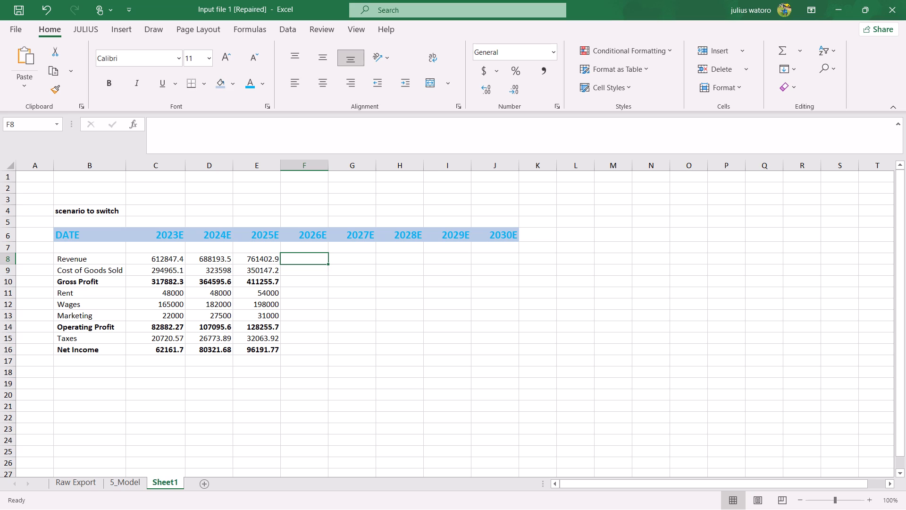
left_click(129, 482)
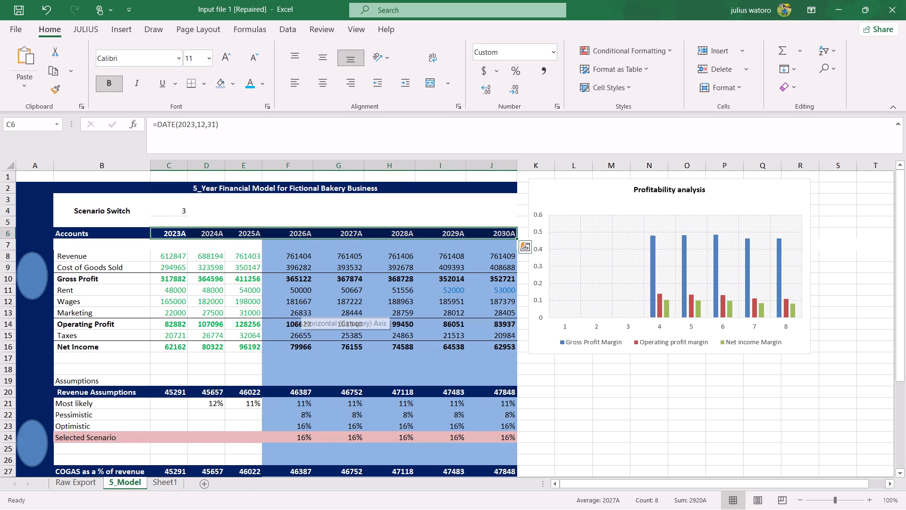
left_click(309, 259)
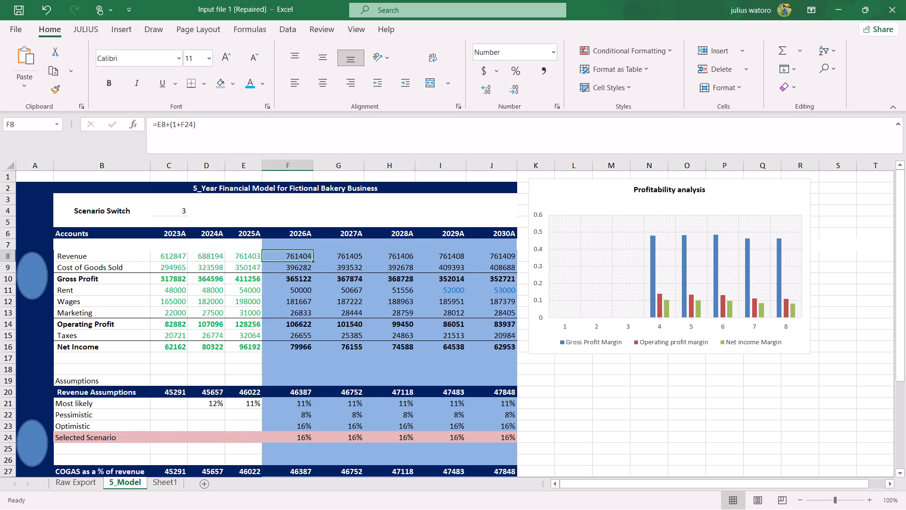
scroll(330, 316, "down", 3)
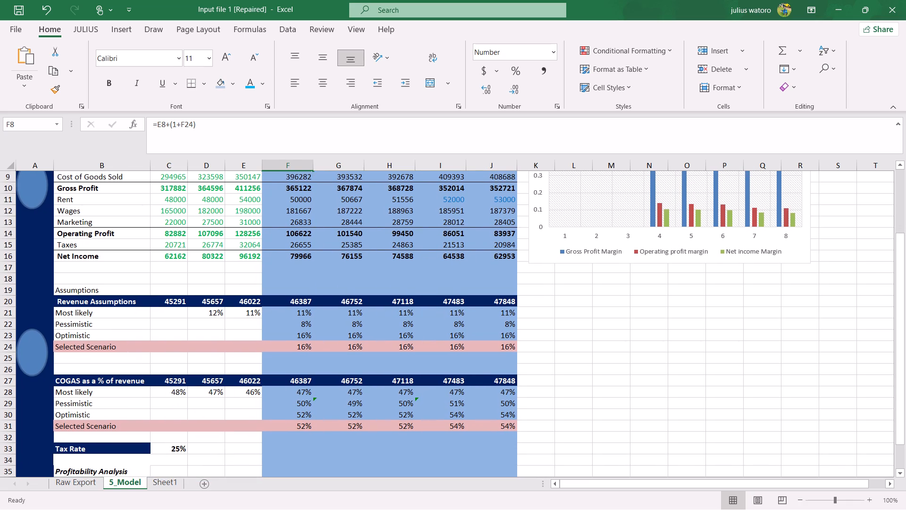
scroll(330, 316, "up", 2)
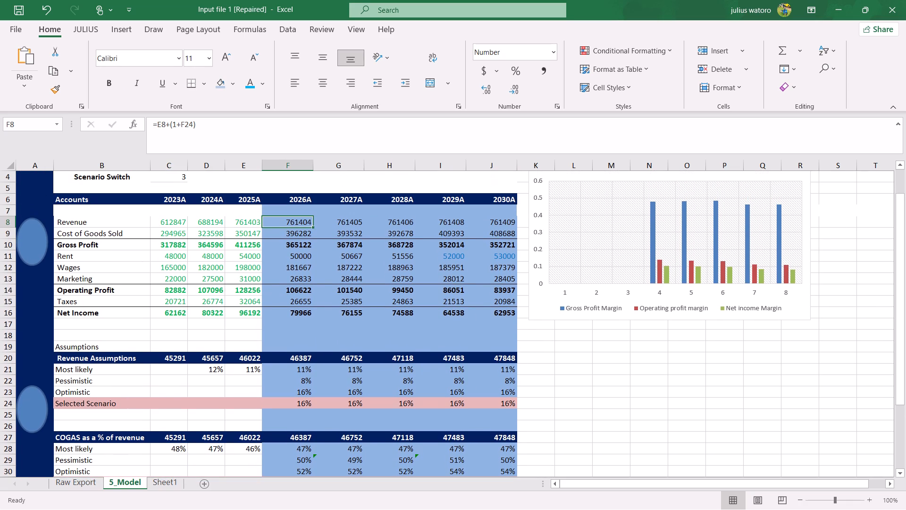
scroll(330, 316, "up", 2)
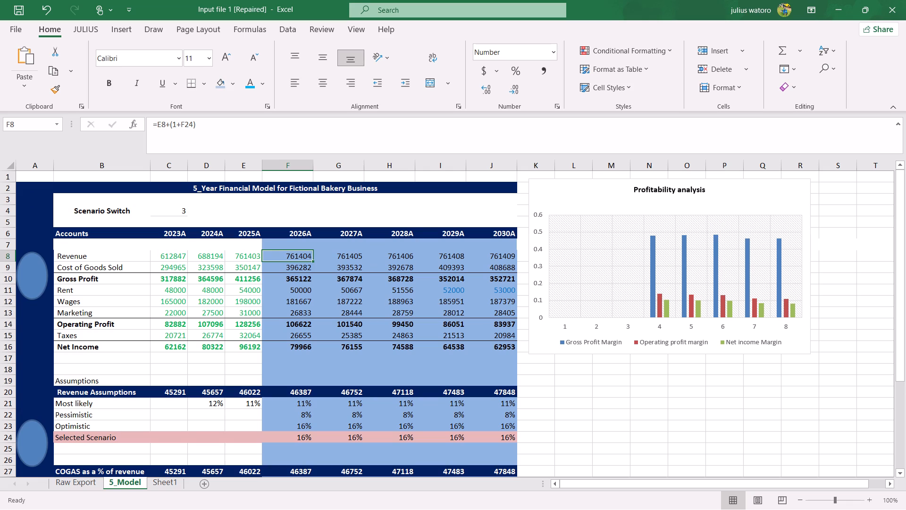
left_click(482, 364)
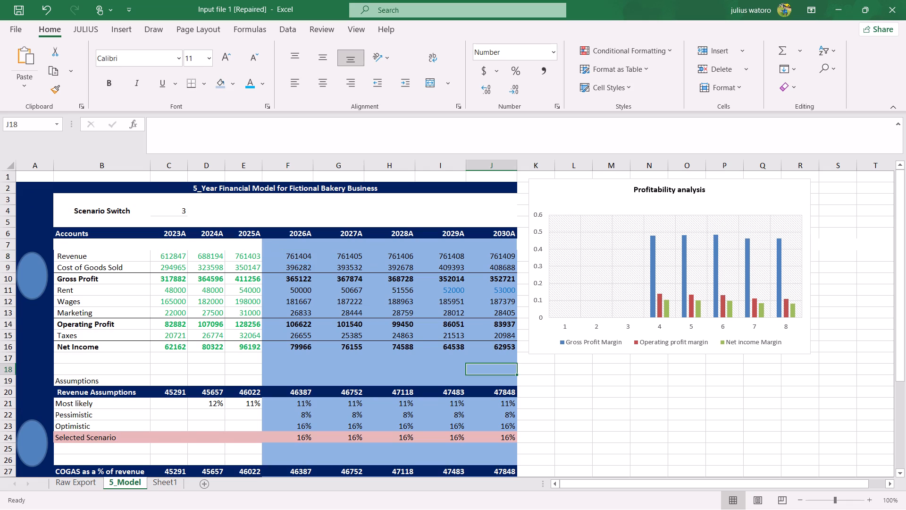
left_click(445, 362)
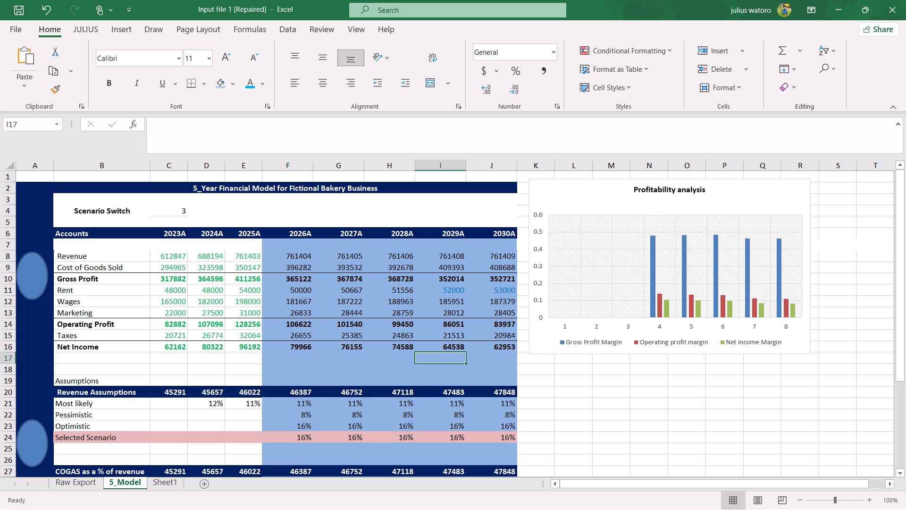
left_click(328, 239)
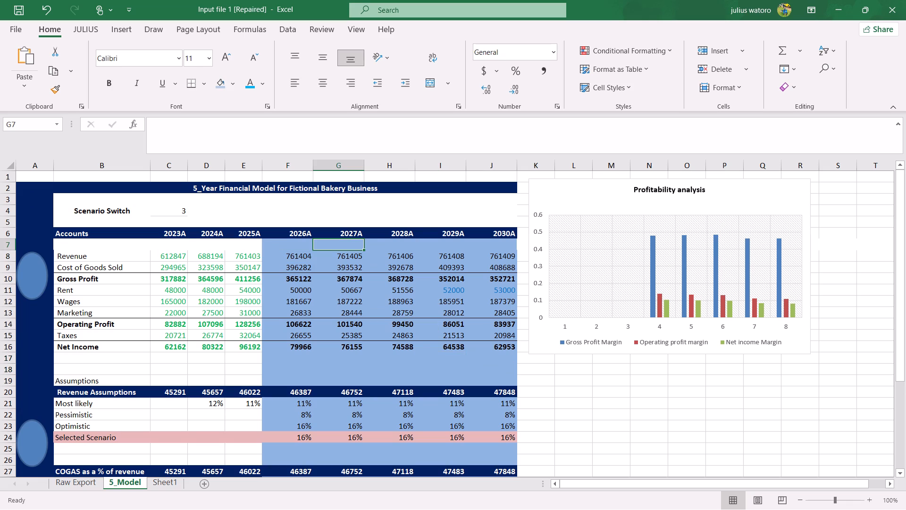
left_click(345, 340)
left_click(347, 367)
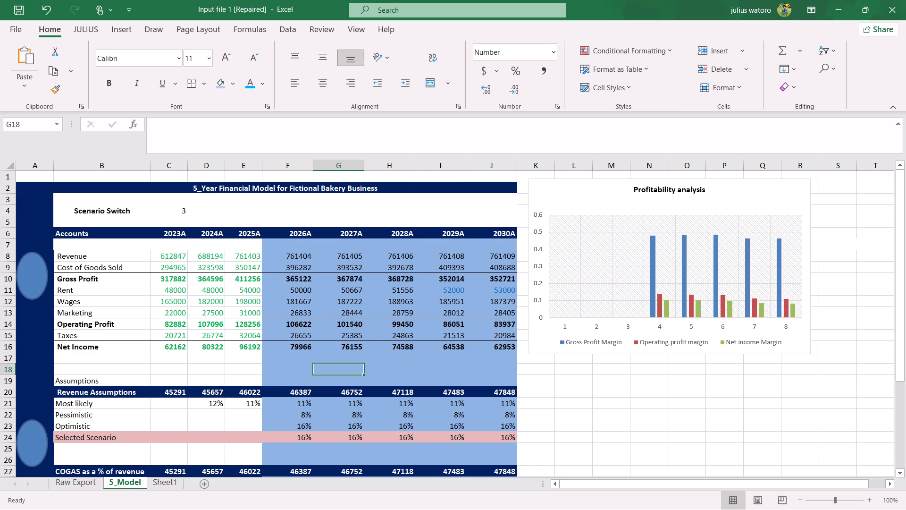
scroll(321, 368, "down", 2)
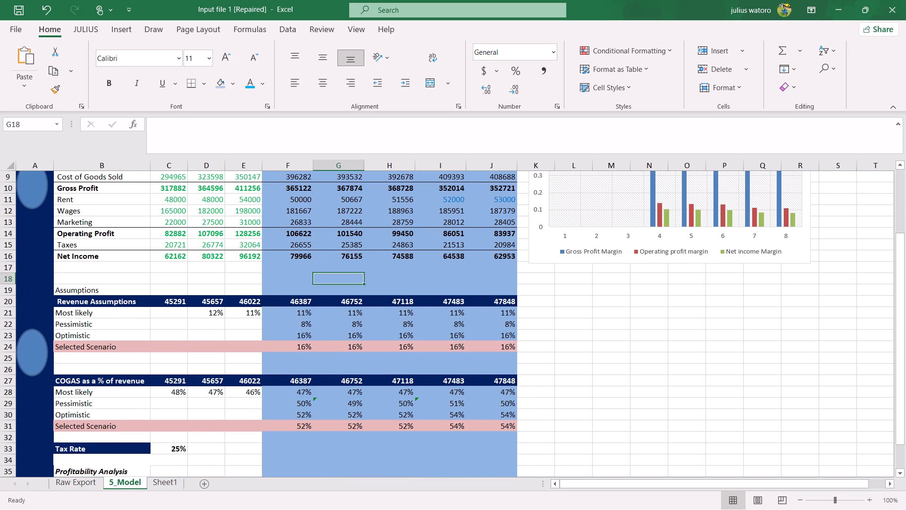
scroll(321, 368, "up", 1)
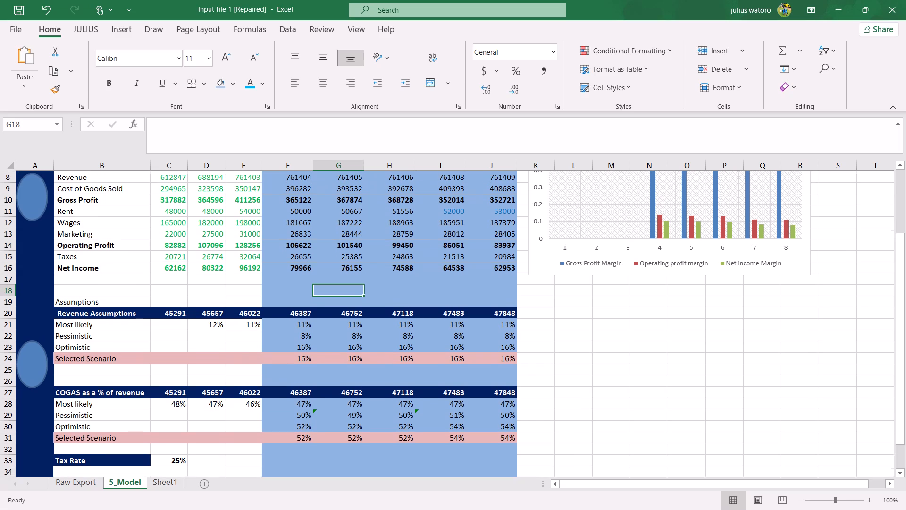
scroll(321, 368, "up", 2)
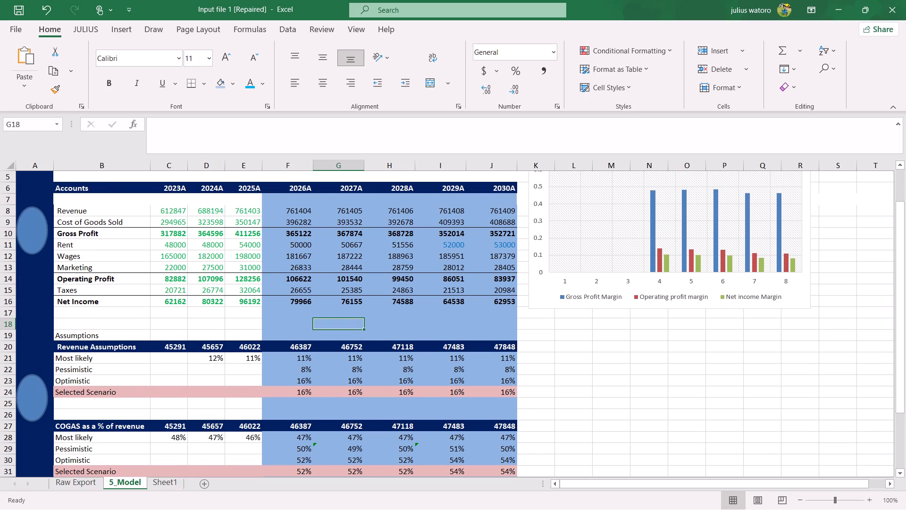
scroll(321, 368, "up", 1)
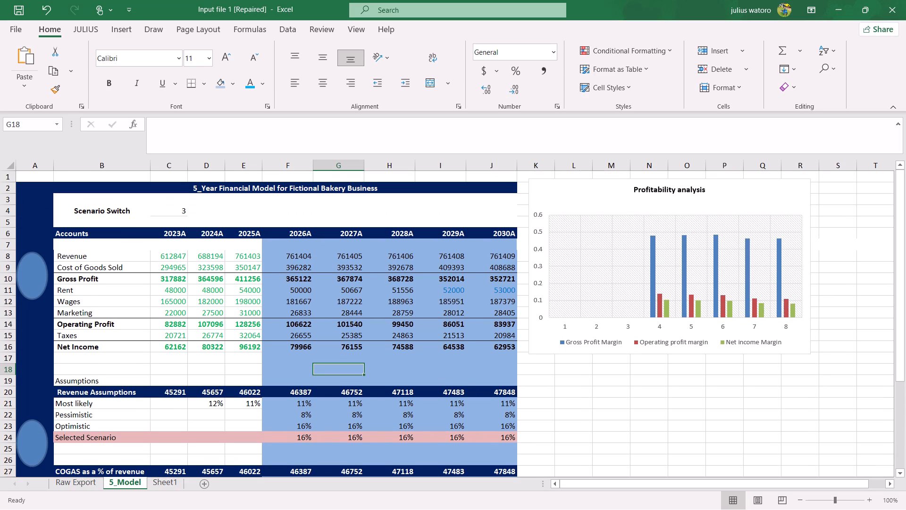
scroll(311, 276, "down", 4)
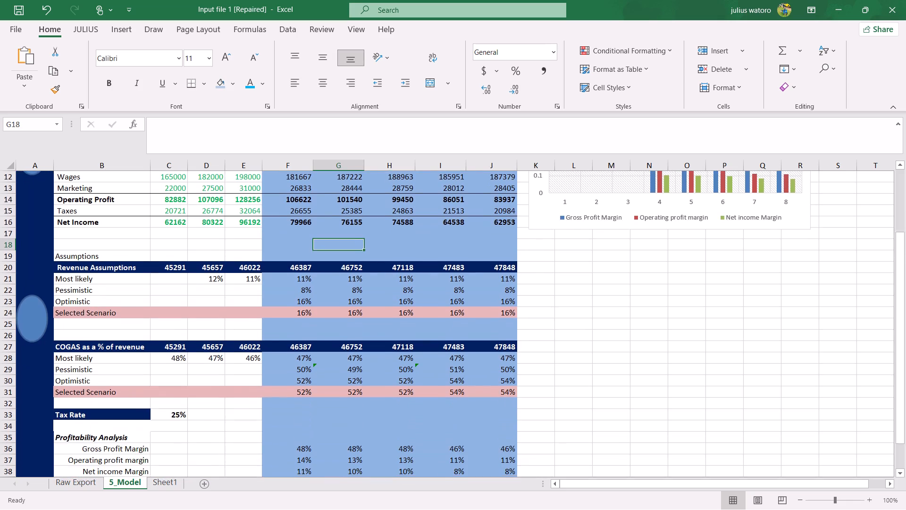
scroll(311, 276, "down", 2)
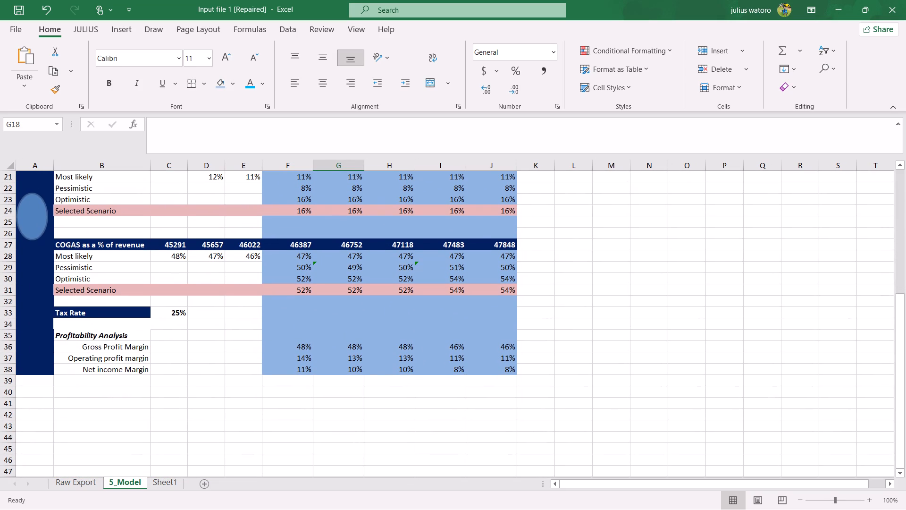
On Sheet1, fill the forecast range F7:J38 below the 2026–2030 headers with the header row's light blue colour.
left_click(156, 477)
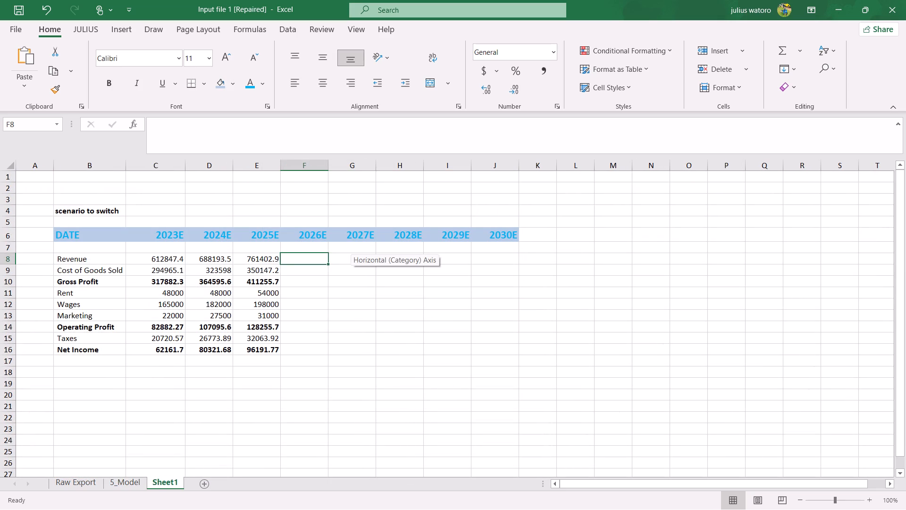
left_click_drag(315, 248, 478, 290)
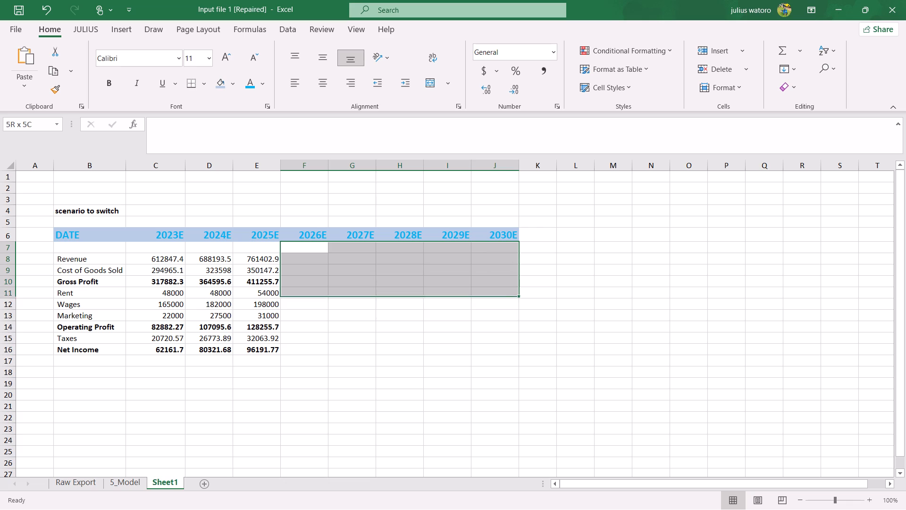
left_click_drag(478, 290, 465, 360)
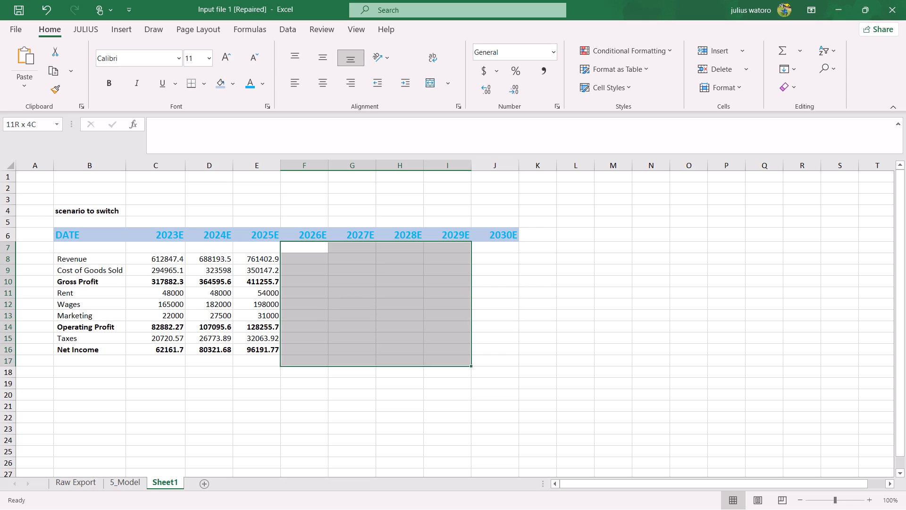
left_click_drag(465, 360, 464, 445)
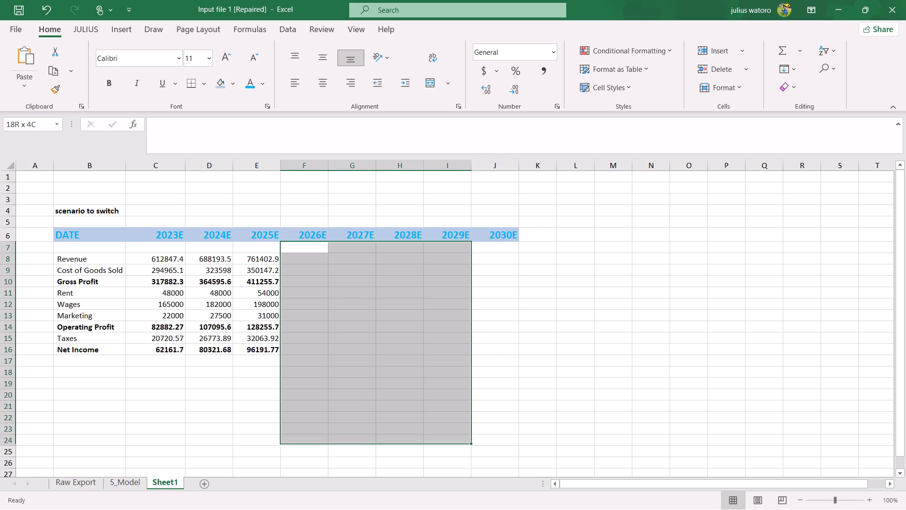
left_click_drag(464, 445, 441, 303)
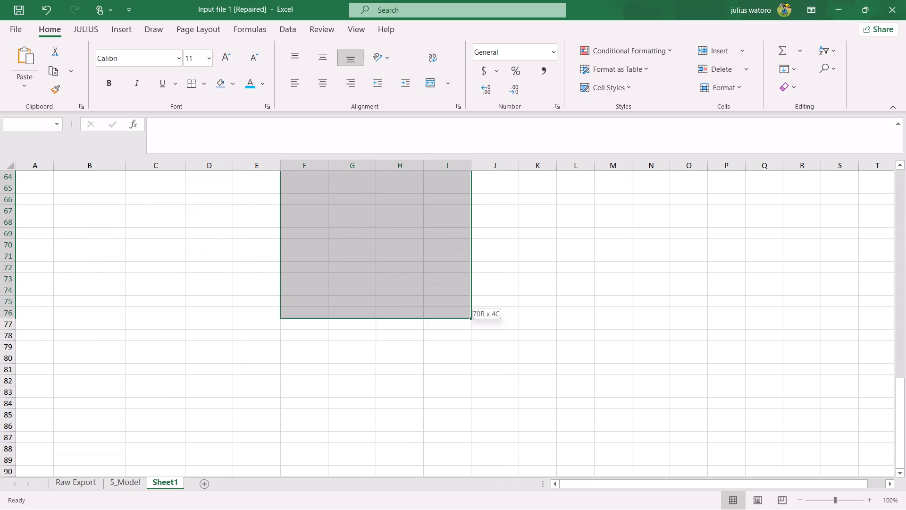
left_click_drag(441, 303, 455, 170)
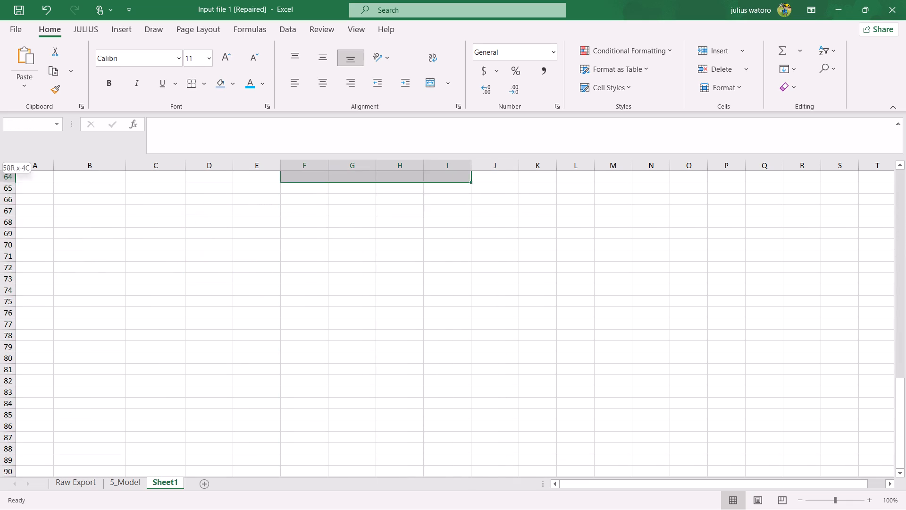
left_click_drag(455, 170, 502, 186)
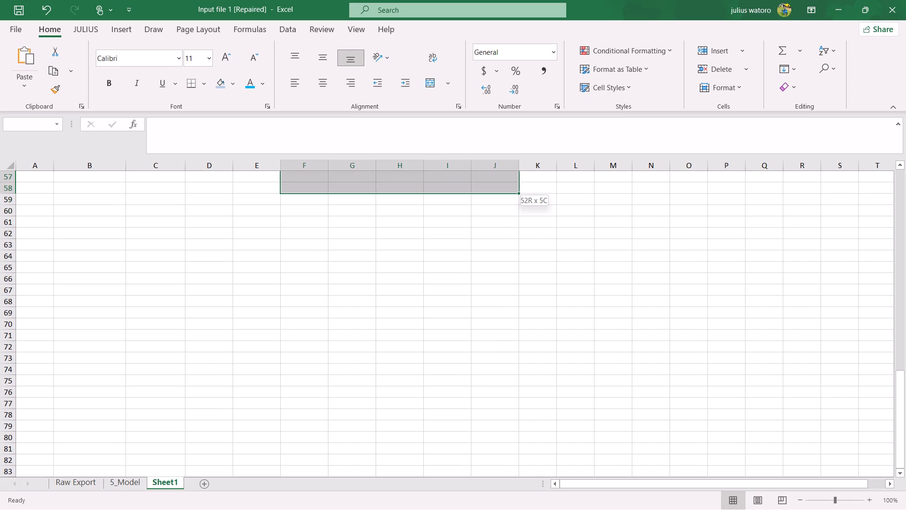
left_click_drag(502, 186, 492, 176)
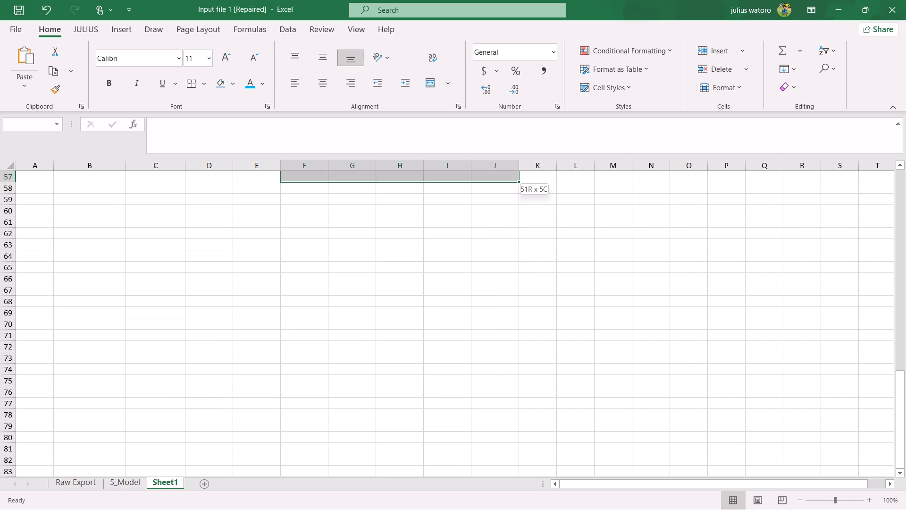
left_click_drag(492, 176, 483, 170)
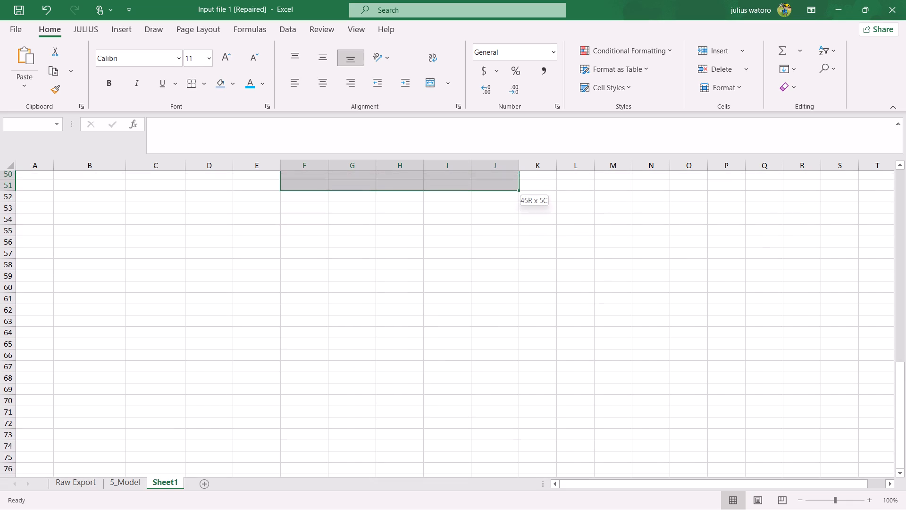
left_click_drag(483, 170, 481, 170)
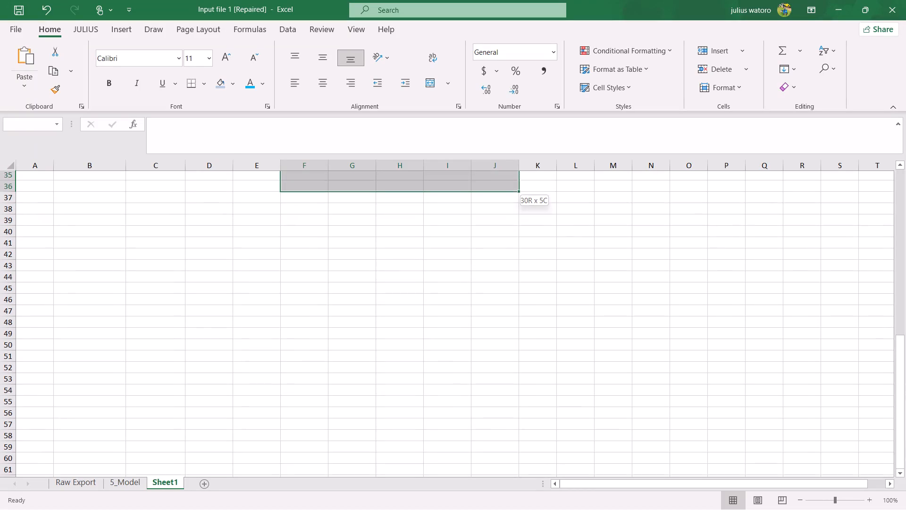
left_click_drag(481, 170, 506, 222)
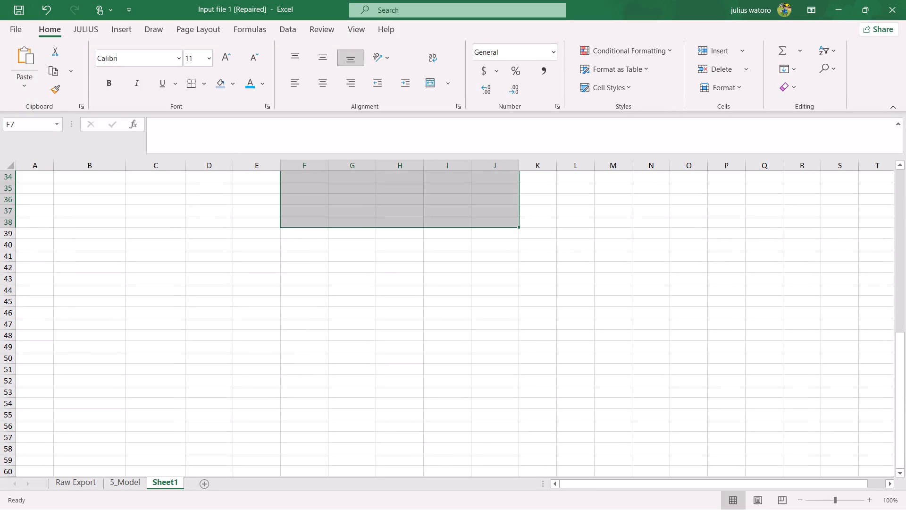
scroll(474, 191, "up", 6)
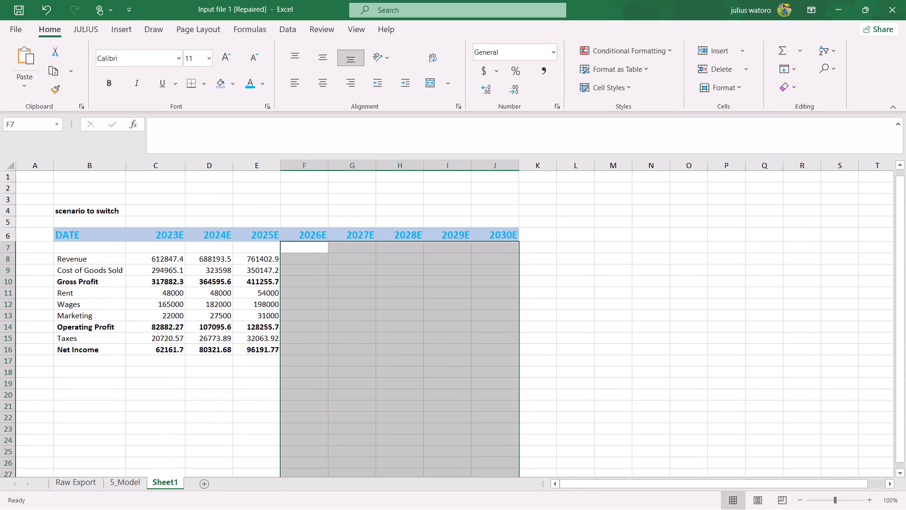
left_click(216, 86)
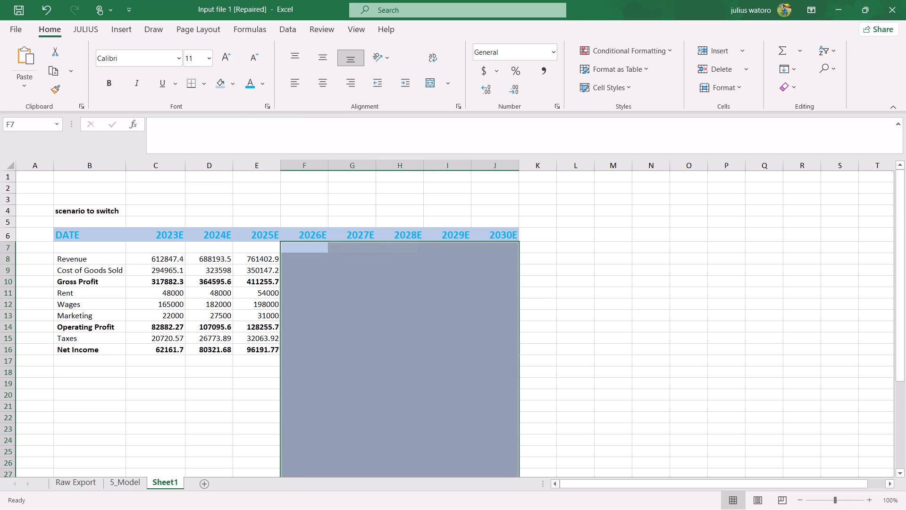
left_click(351, 279)
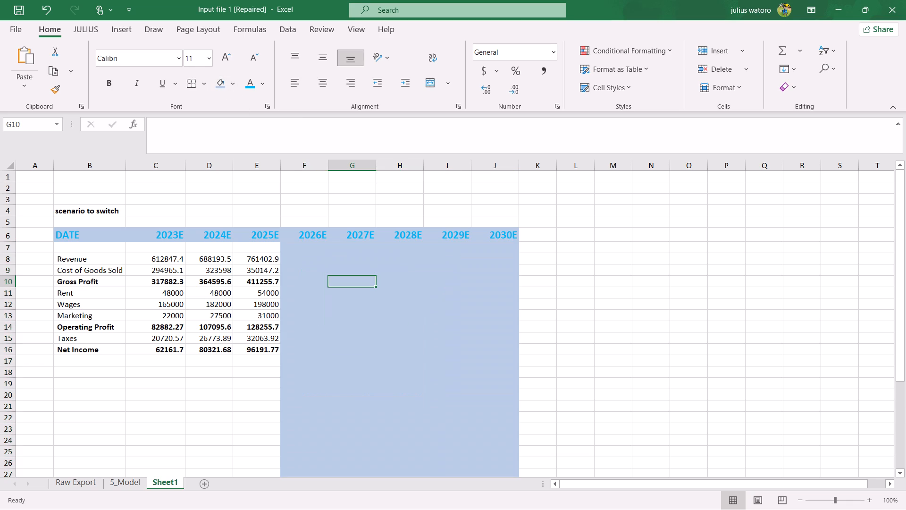
On 5_Model, move the Profitability analysis chart away from the model table so it spans about columns M to T from row 3.
left_click(133, 482)
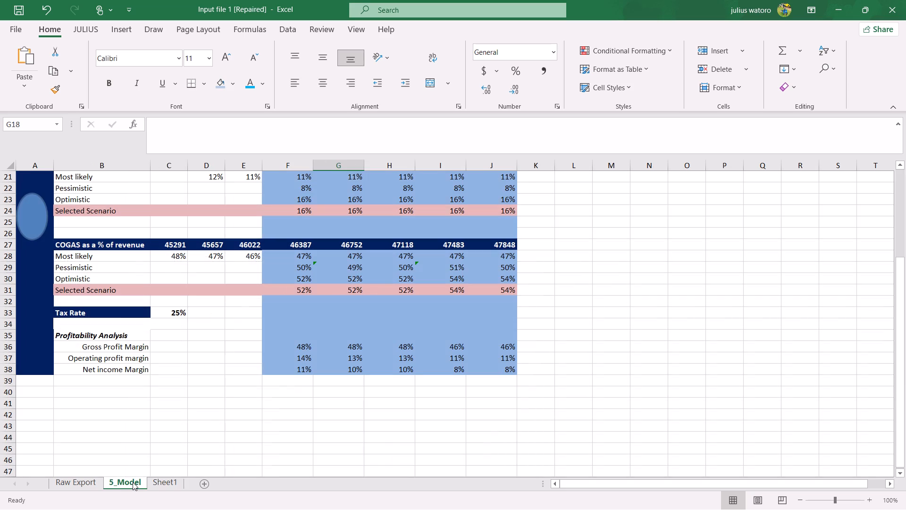
scroll(218, 444, "up", 4)
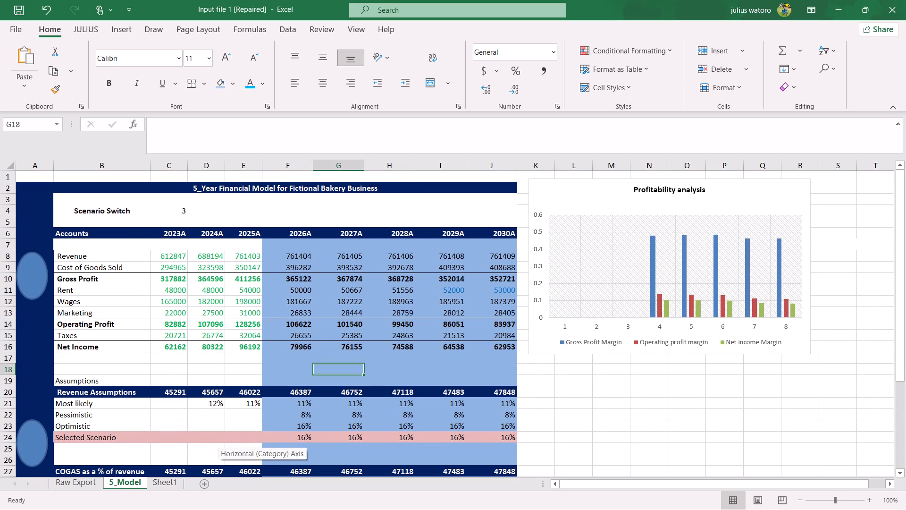
left_click(523, 267)
left_click(503, 266)
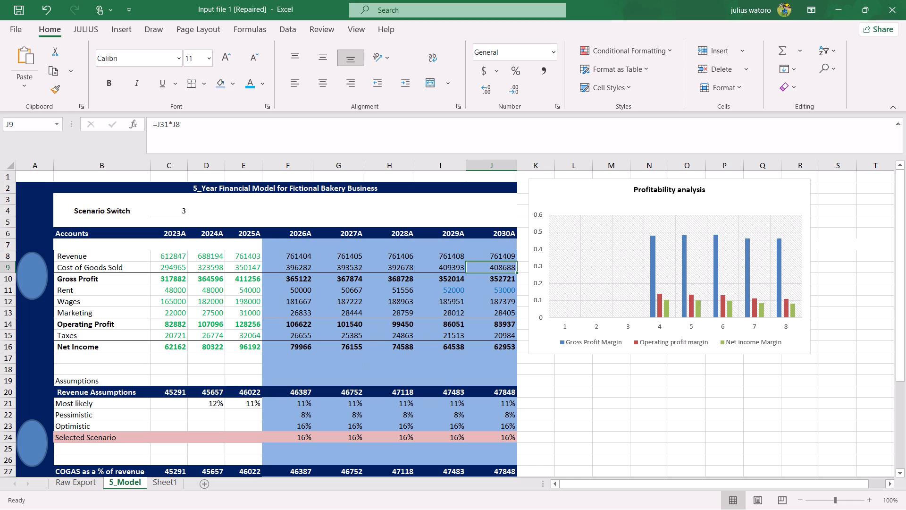
left_click(503, 255)
scroll(503, 255, "up", 1)
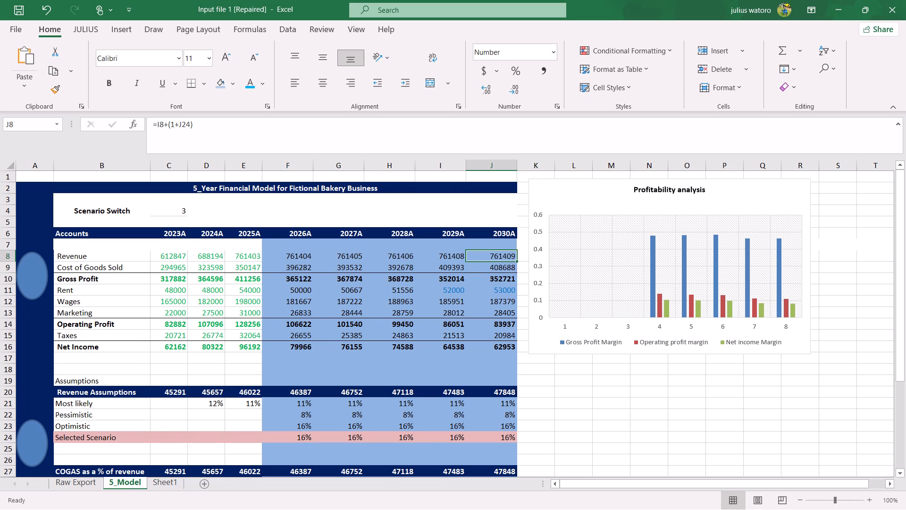
left_click_drag(741, 191, 905, 217)
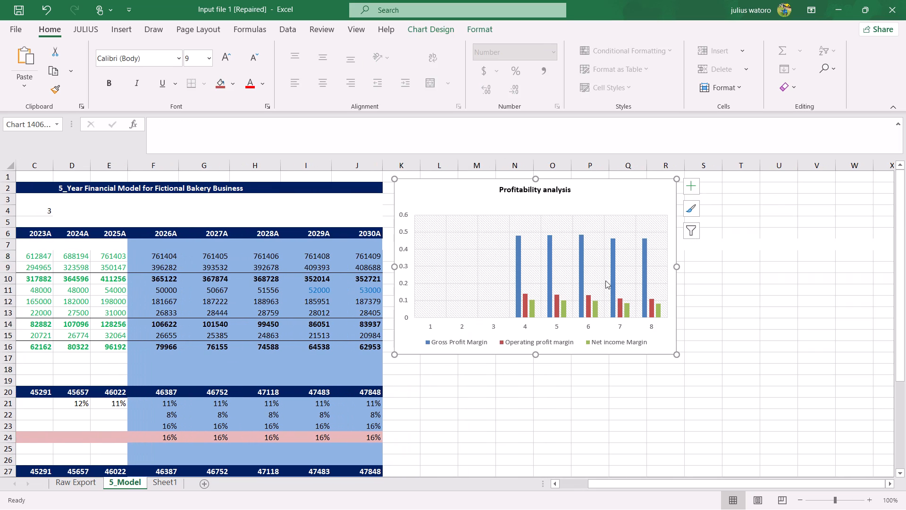
left_click_drag(632, 195, 708, 220)
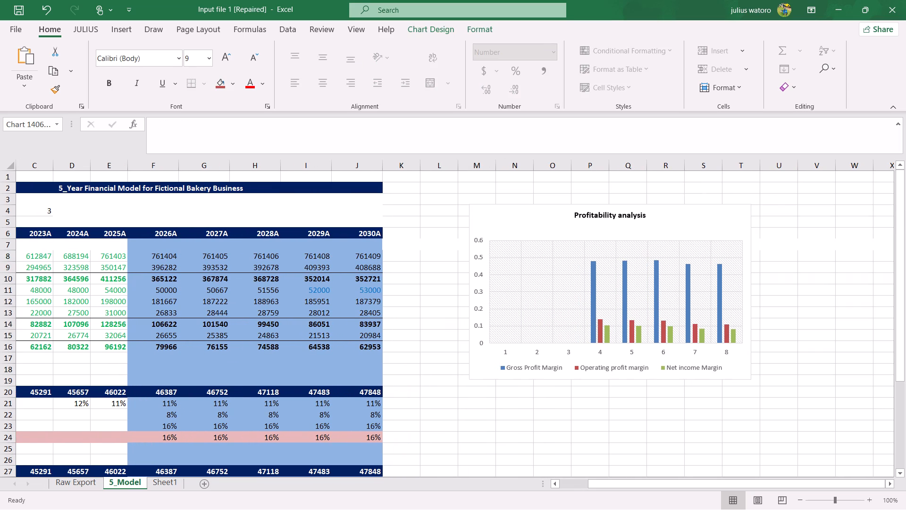
left_click_drag(708, 220, 719, 220)
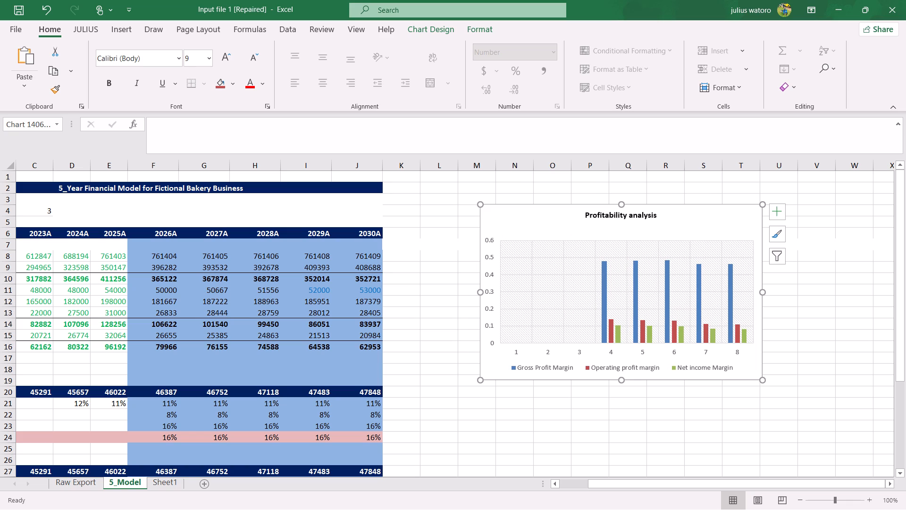
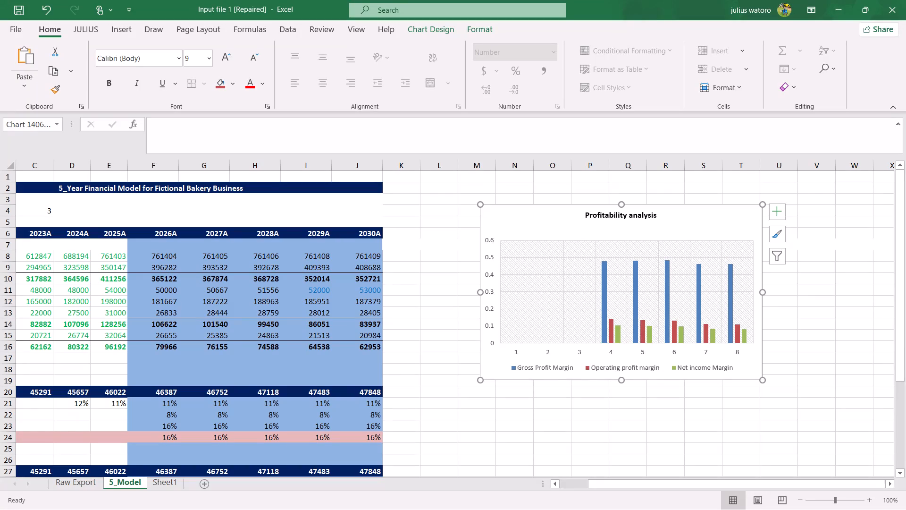
Move the Profitability analysis chart farther from the model table so it spans about columns P to W from row 4.
left_click_drag(678, 219, 713, 222)
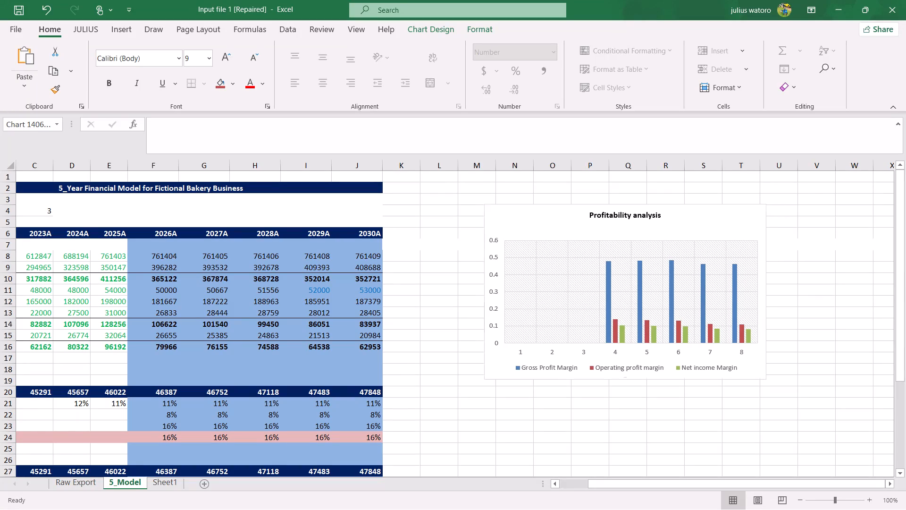
left_click_drag(713, 222, 774, 225)
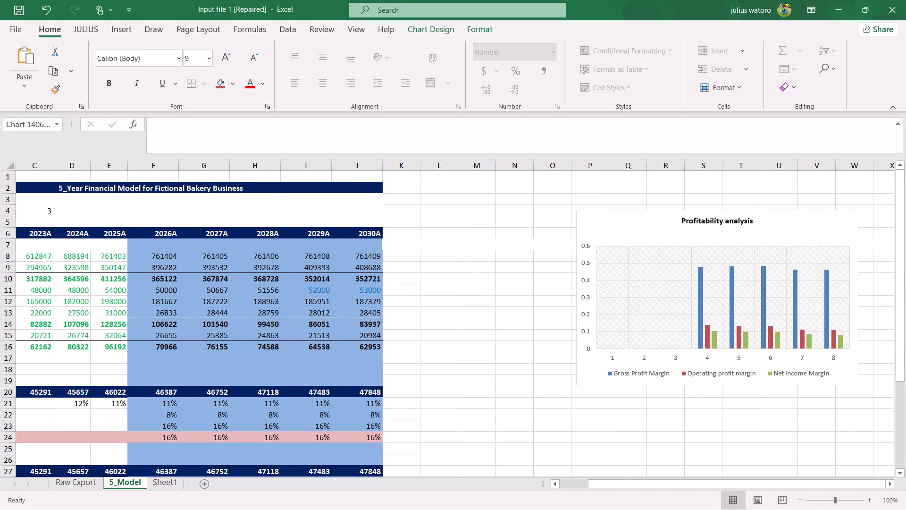
scroll(509, 255, "right", 1)
scroll(509, 255, "up", 3)
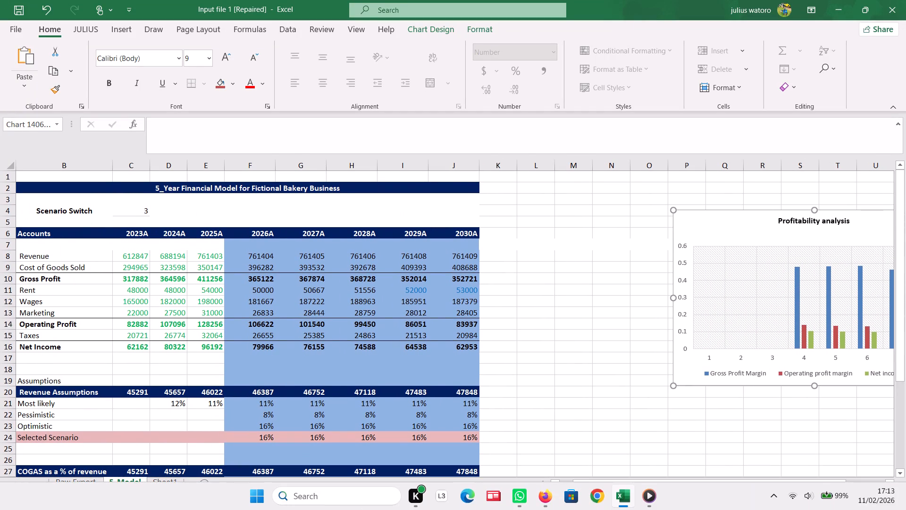
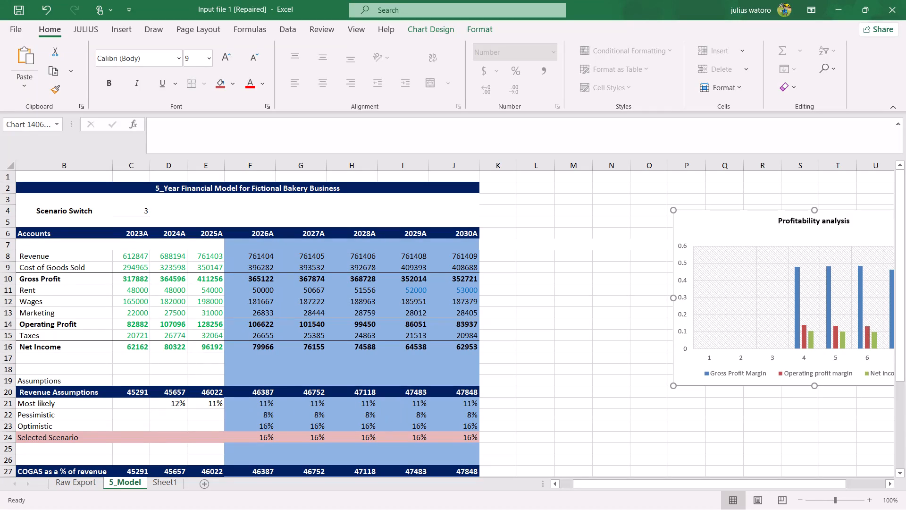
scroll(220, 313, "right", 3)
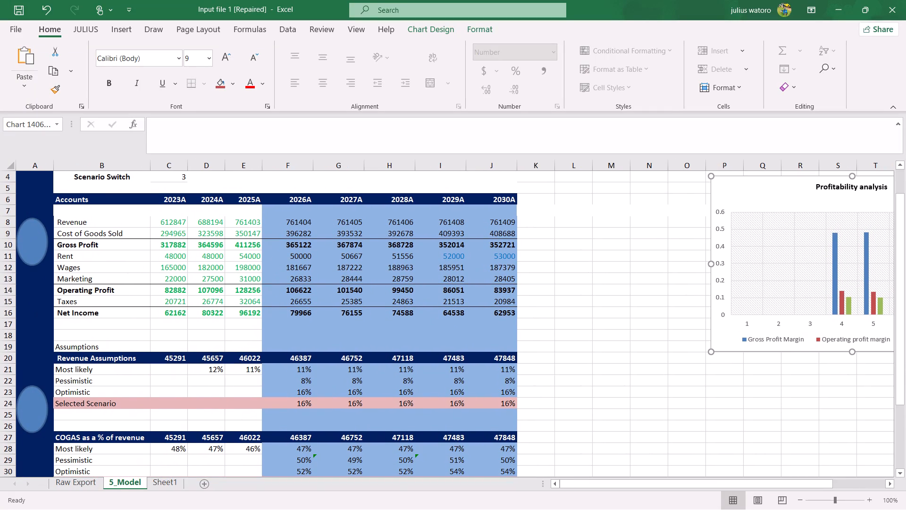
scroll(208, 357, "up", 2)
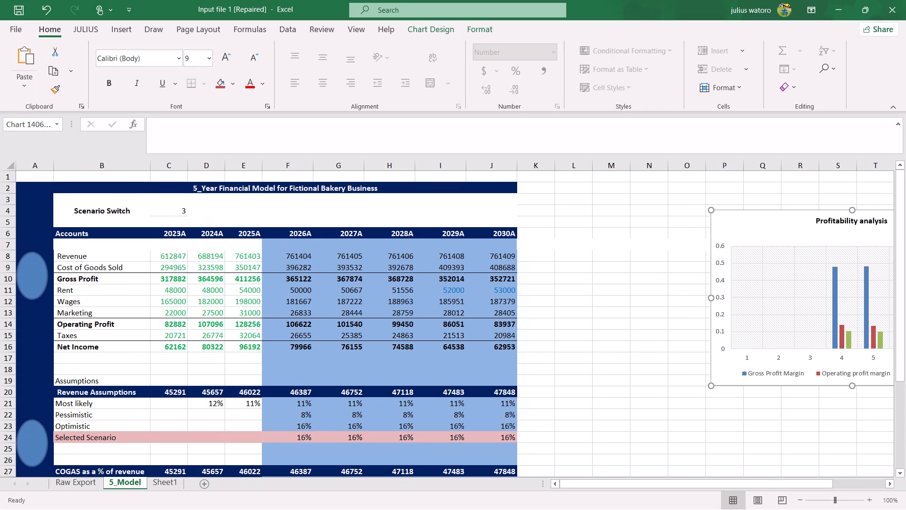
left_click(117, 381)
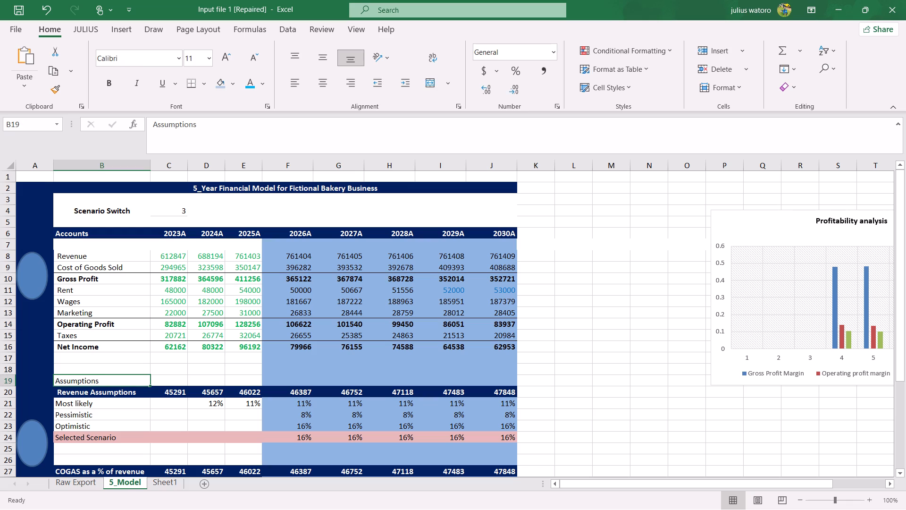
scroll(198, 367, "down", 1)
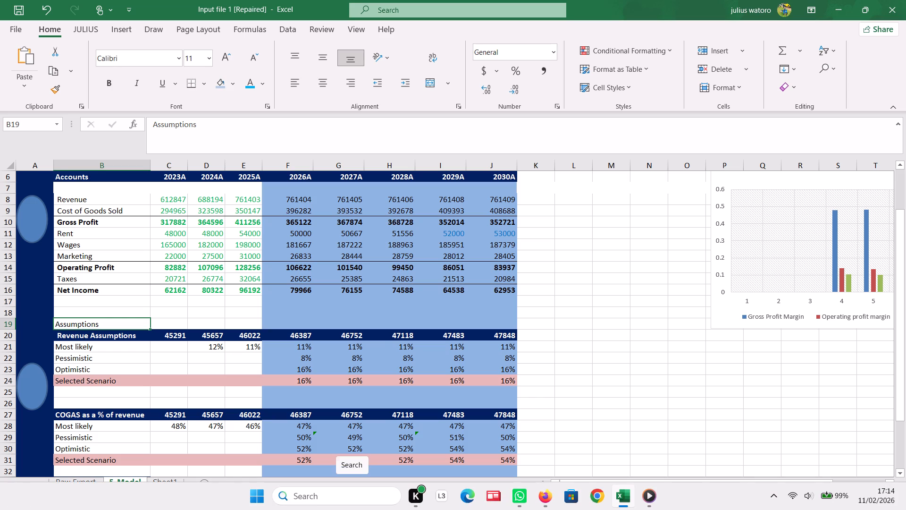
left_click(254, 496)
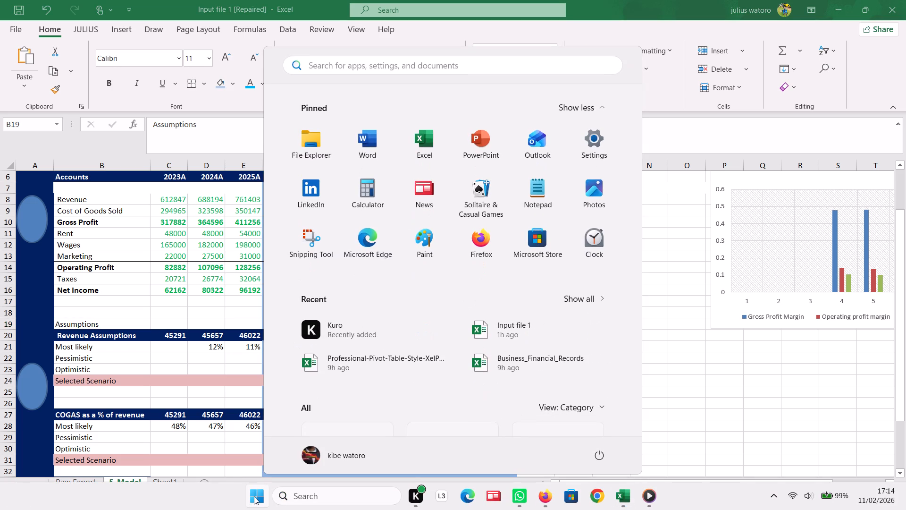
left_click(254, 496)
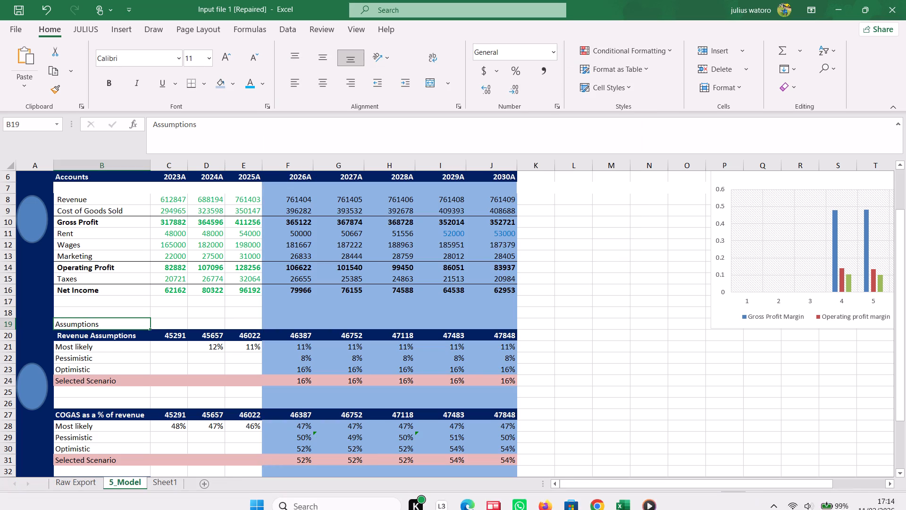
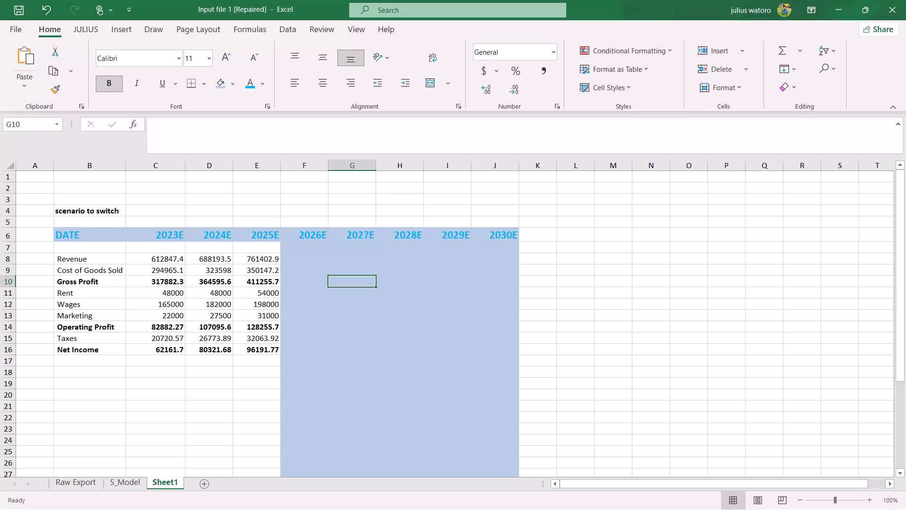
Add a bold ASSUMPTIONS heading in cell B19, below the income statement.
left_click(87, 382)
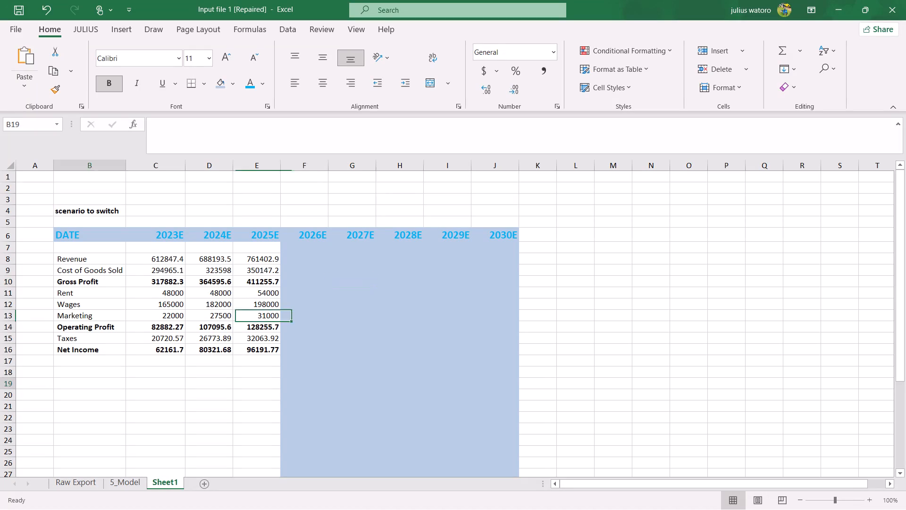
key("a")
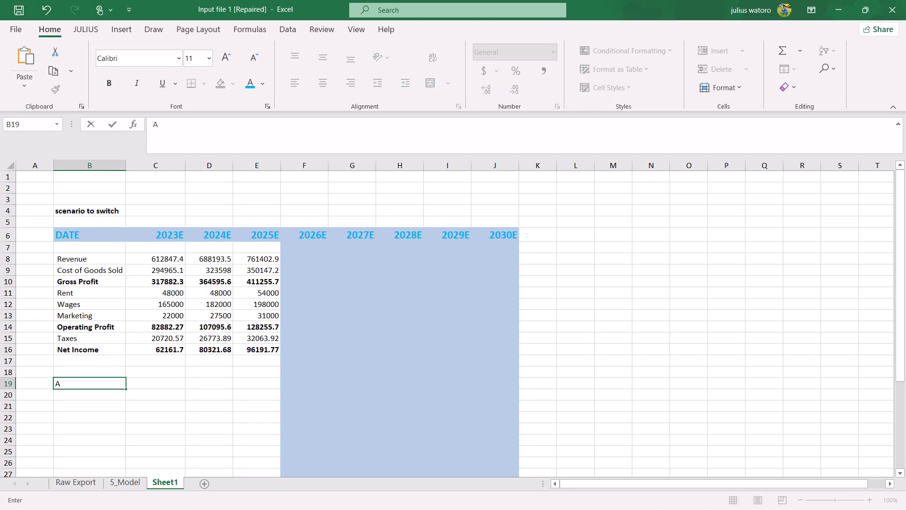
type("SSUM")
type("PTIONS")
key("Return")
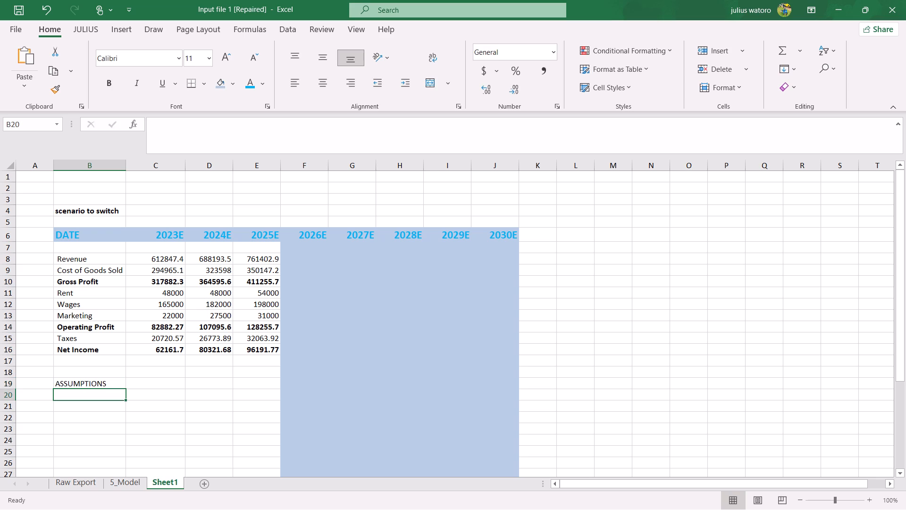
left_click(112, 383)
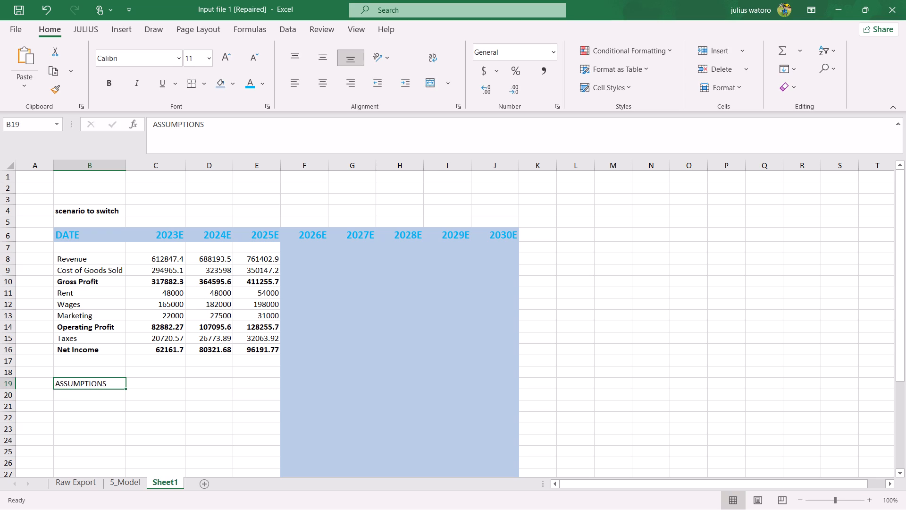
left_click(112, 79)
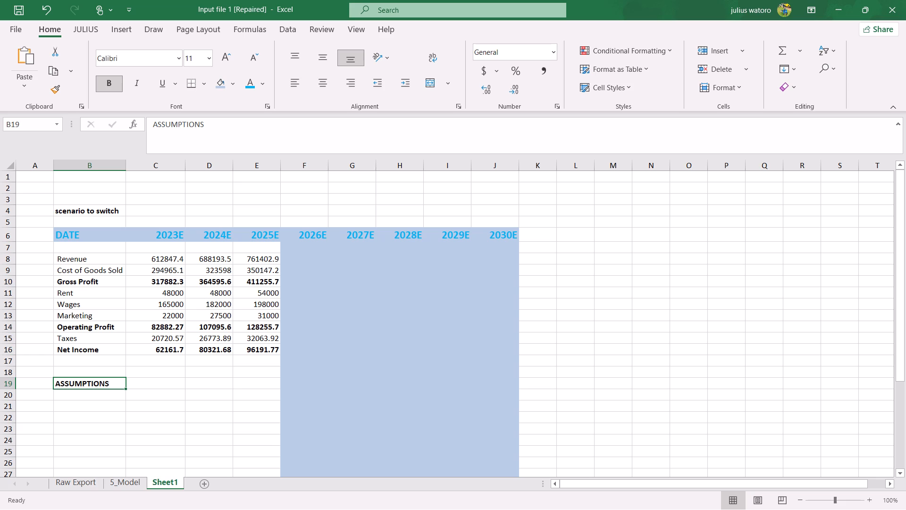
Following 5_Model's layout, enter the label Revenue Assumptions in cell B20 of Sheet1.
left_click(132, 485)
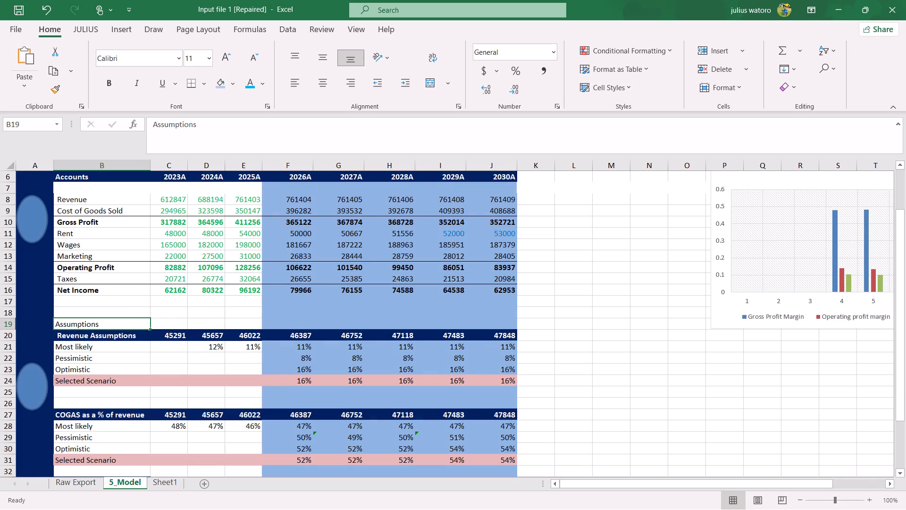
left_click(166, 487)
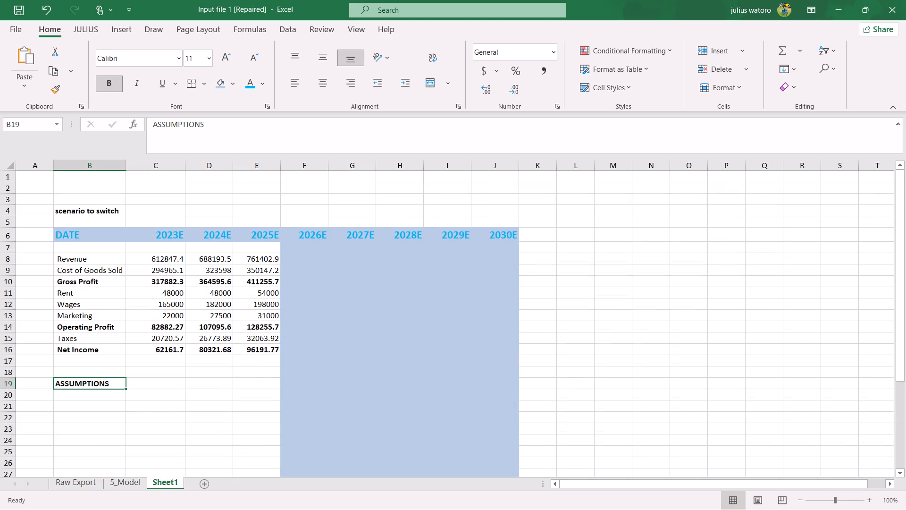
left_click(113, 393)
key("r")
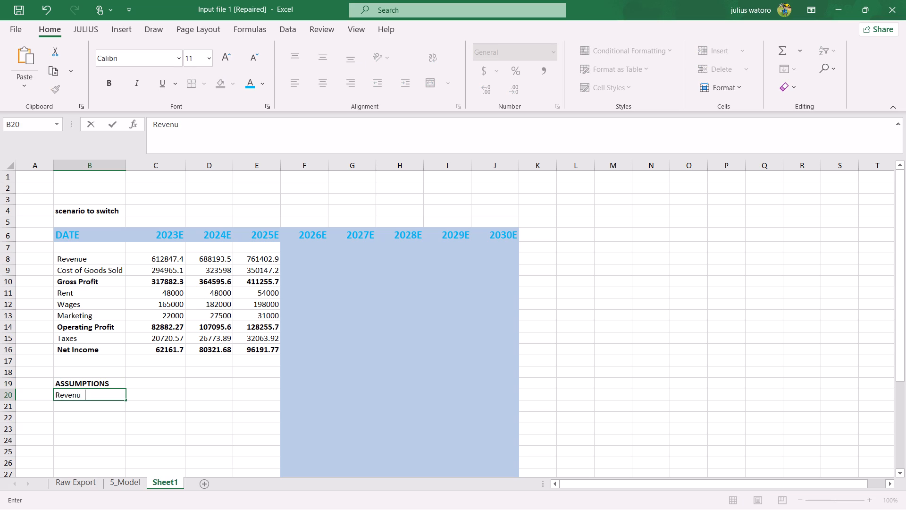
key("a")
type("ssum")
type("pr")
key("BackSpace")
type("tions")
key("Return")
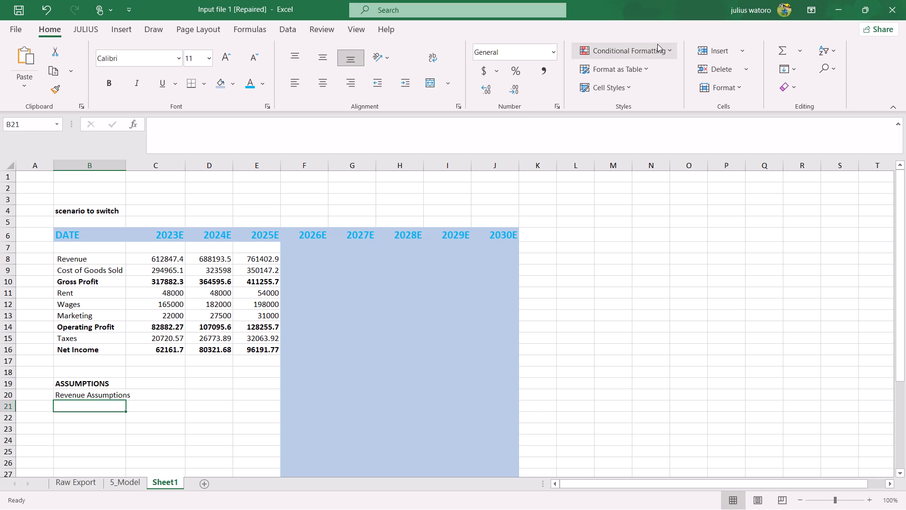
AutoFit the width of column B so the Revenue Assumptions label fits.
left_click(725, 84)
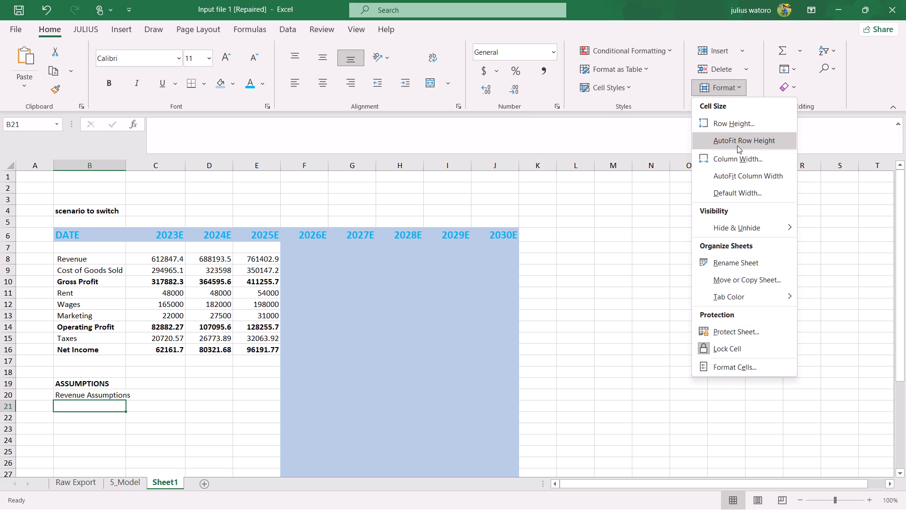
left_click(737, 172)
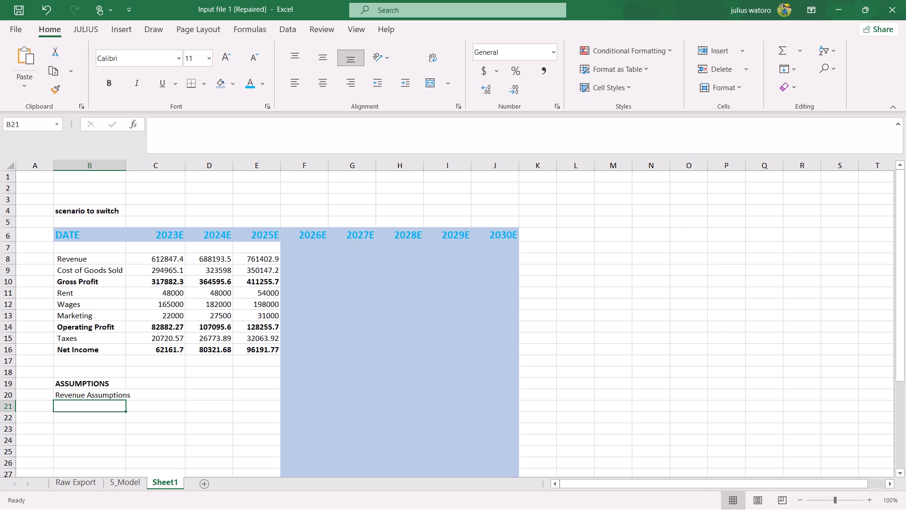
left_click(102, 161)
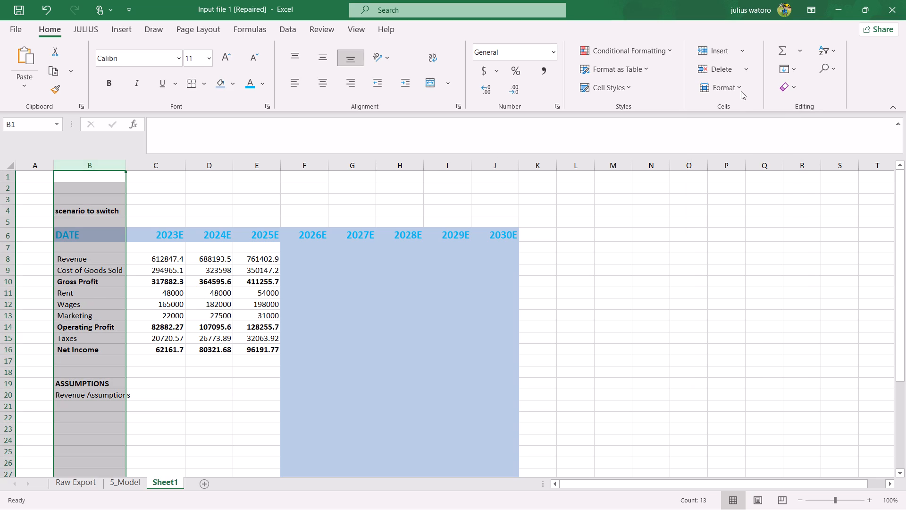
left_click(741, 91)
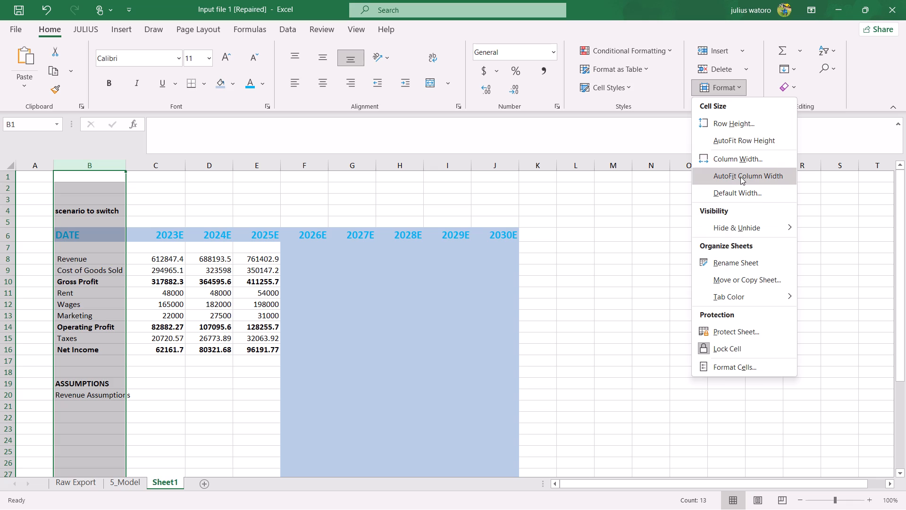
left_click(740, 177)
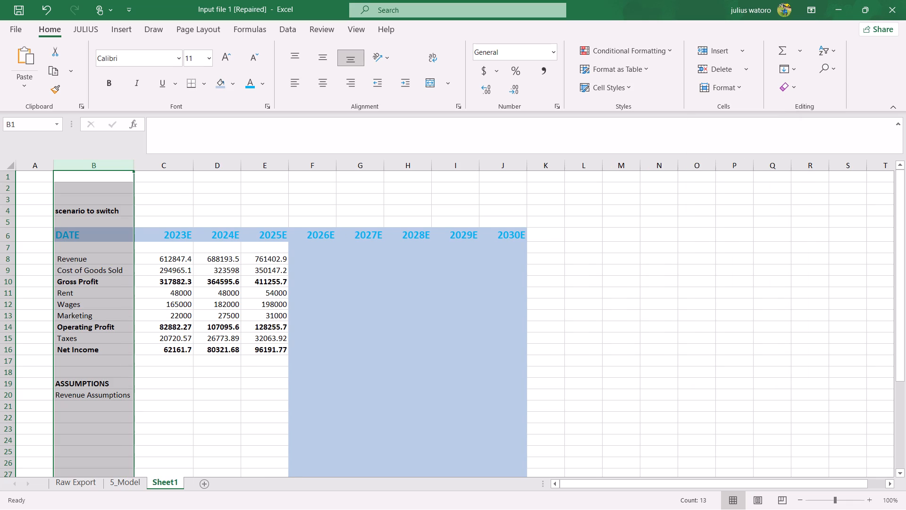
left_click(108, 394)
After checking 5_Model's header row, replace the DATE header in cell B6 of Sheet1 with ACCOUNTS.
left_click(121, 481)
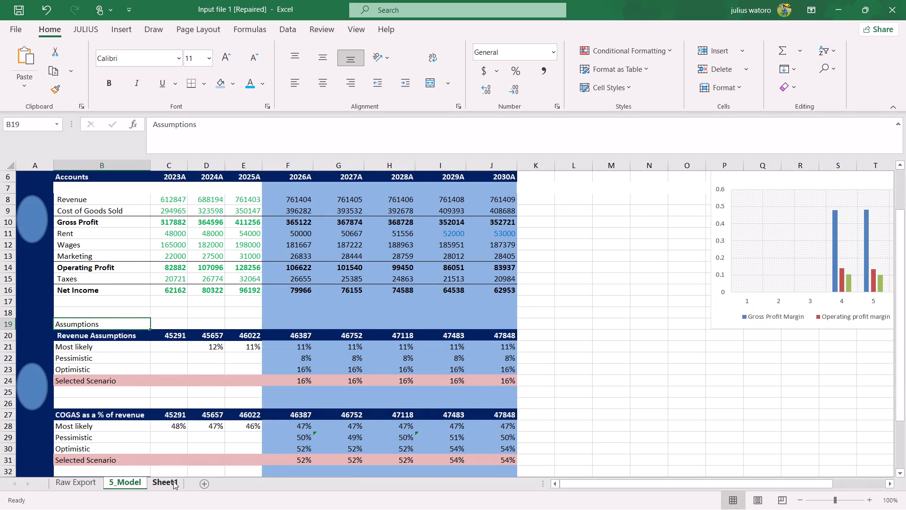
left_click(173, 481)
left_click(159, 391)
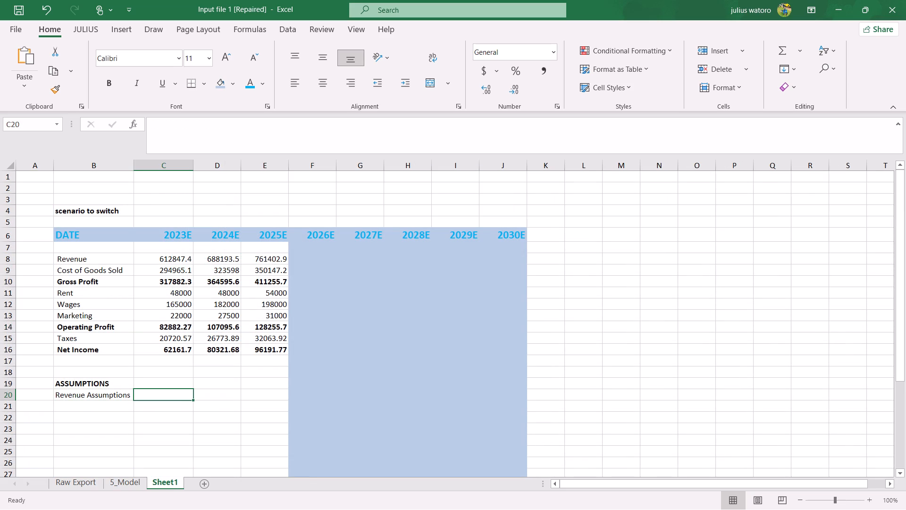
left_click(123, 483)
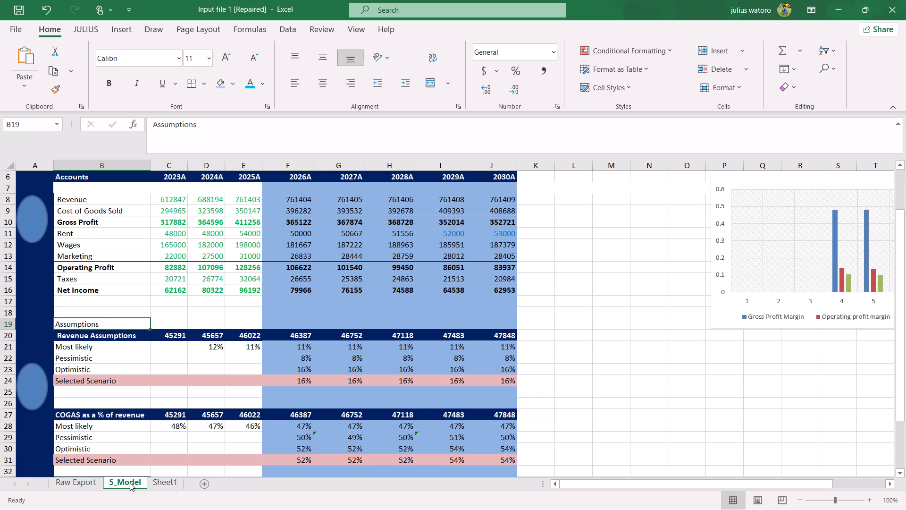
left_click(178, 483)
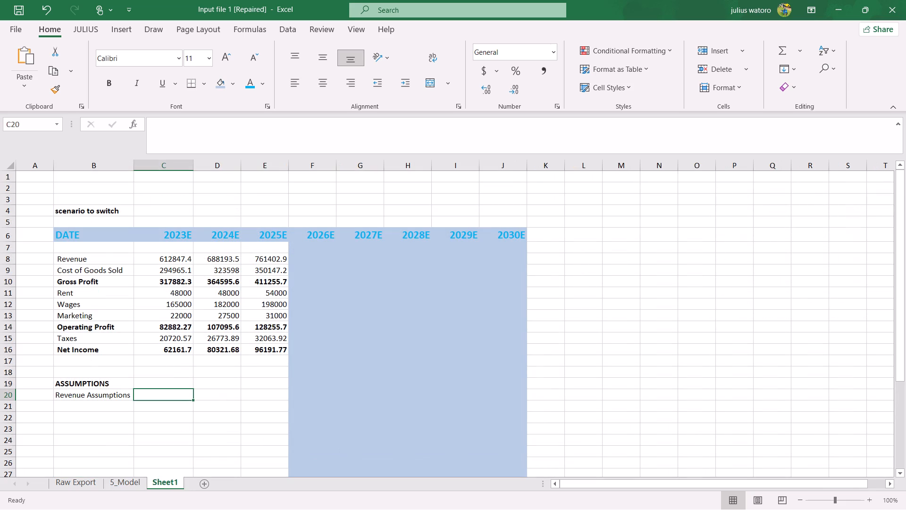
left_click(89, 234)
type("acc")
key("BackSpace")
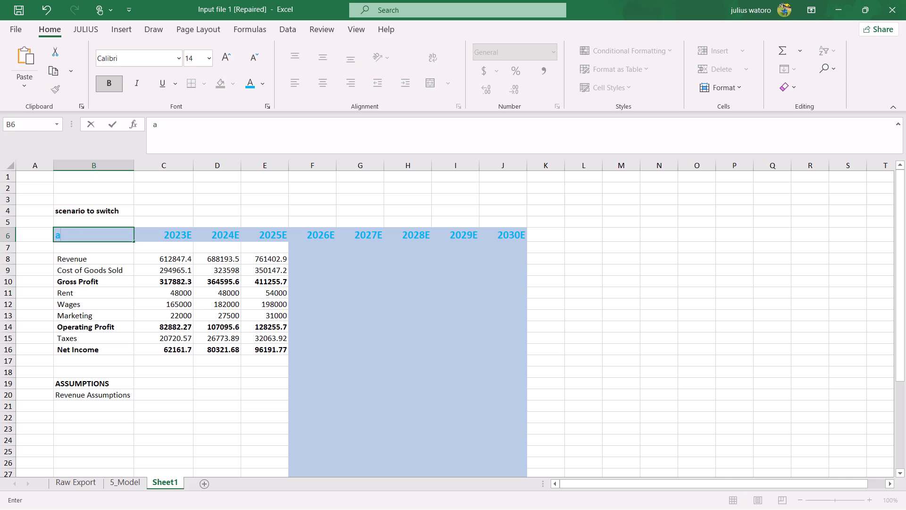
key("BackSpace")
type("ACCOUNTS")
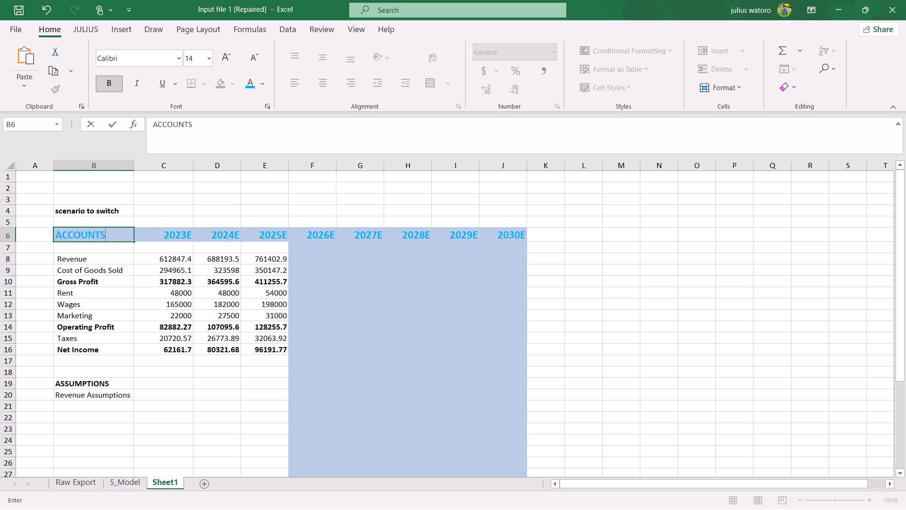
key("Return")
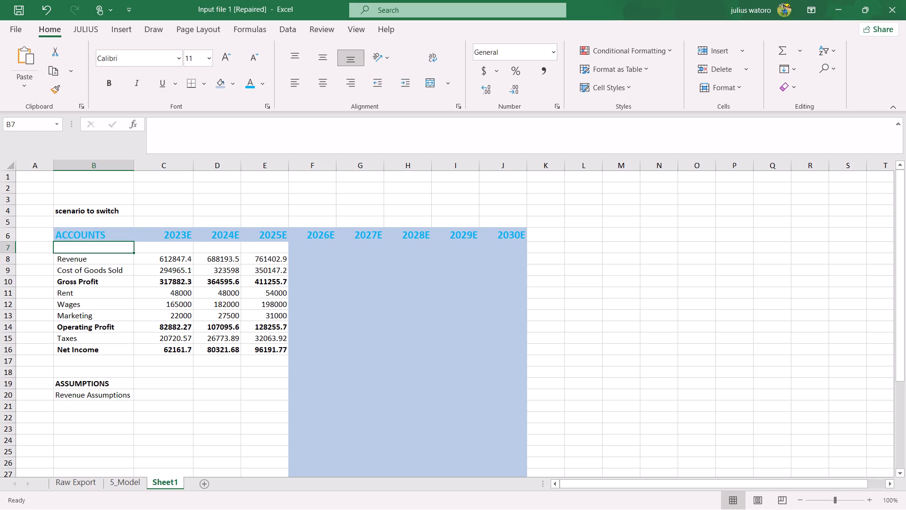
Enter the formula =DATE(2023,12,31) in cell C20 as the first date of the Revenue Assumptions row.
left_click(172, 398)
type("=DATE")
key("Tab")
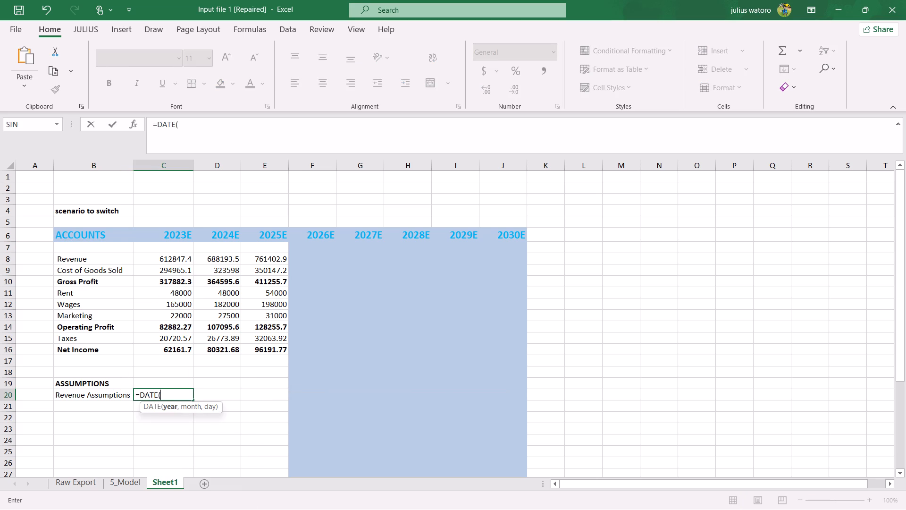
type("2023")
key("comma")
type("12")
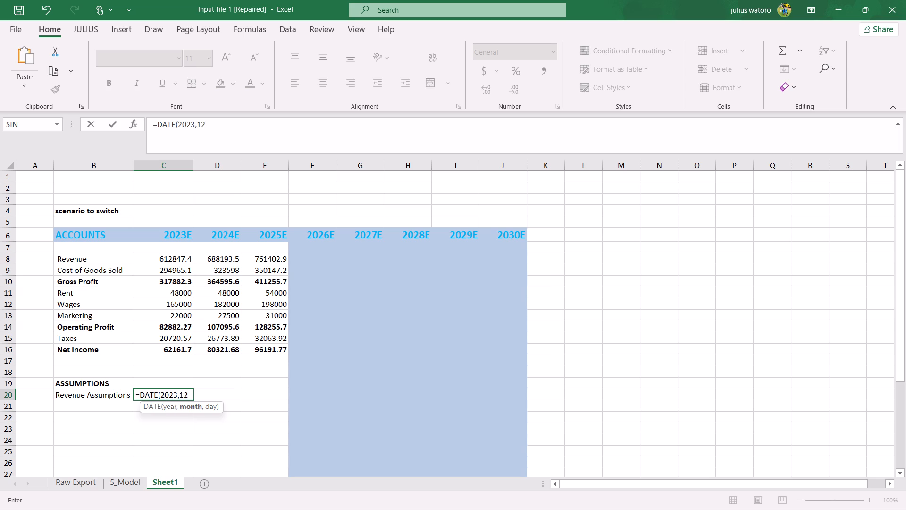
type(",31")
key("Return")
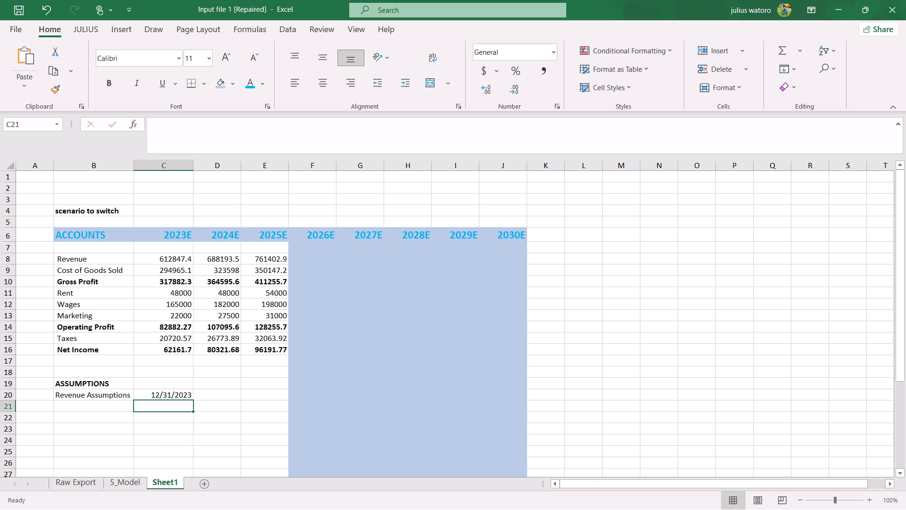
left_click(186, 392)
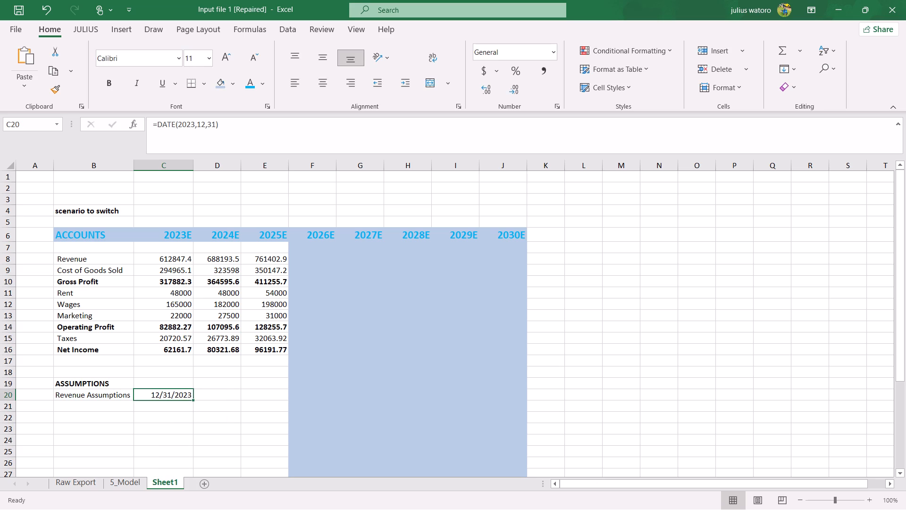
Enter the formula =EDATE(C20,12) in cell D20 to get the date one year after C20.
left_click(209, 398)
key("equal")
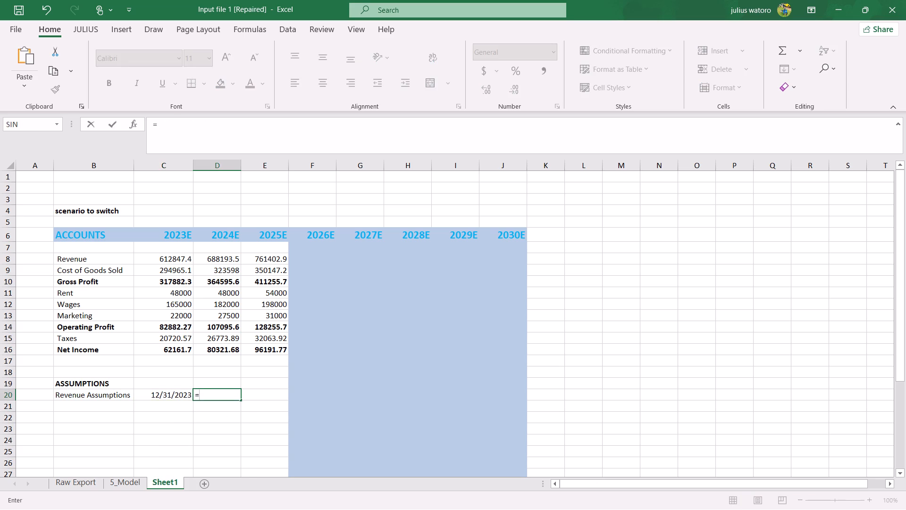
type("EDA")
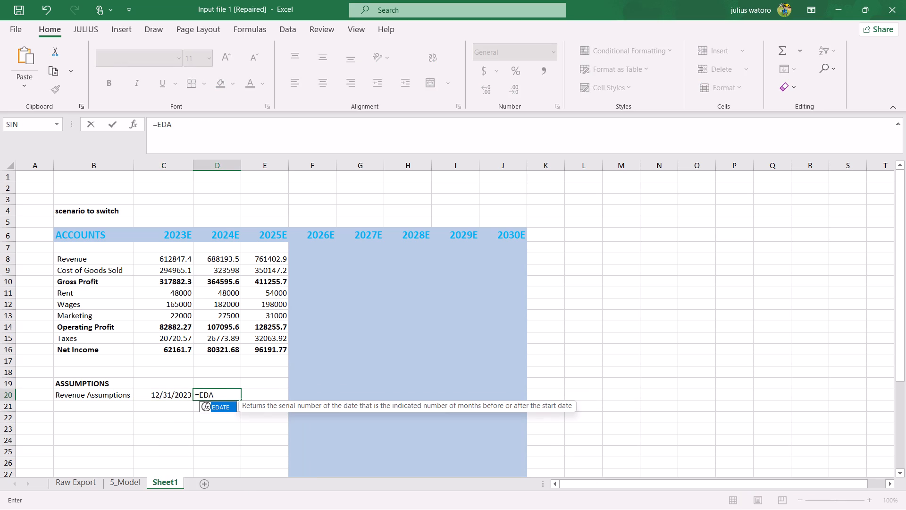
key("t")
key("Tab")
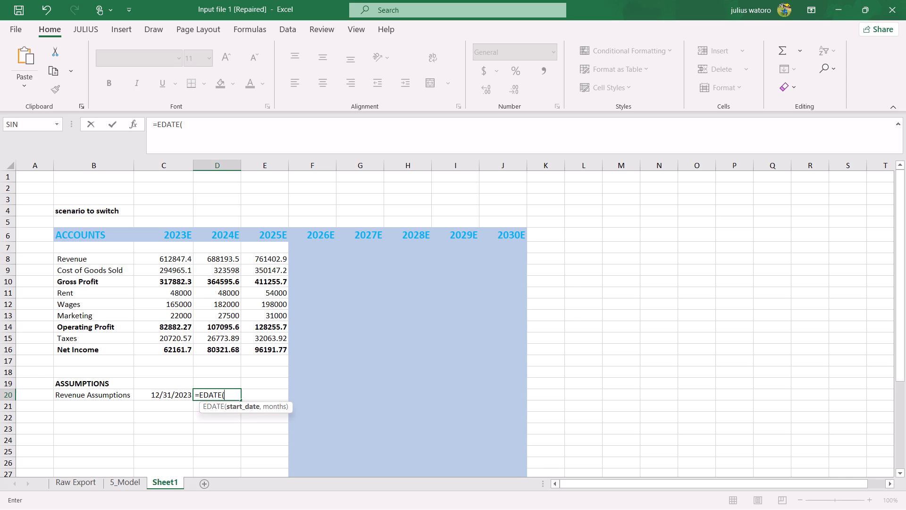
type("C20")
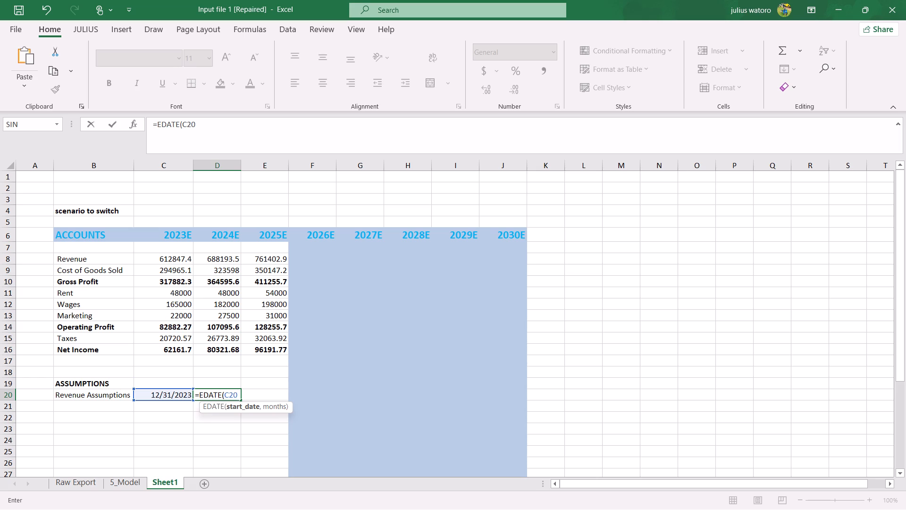
key("comma")
type("12")
key("Return")
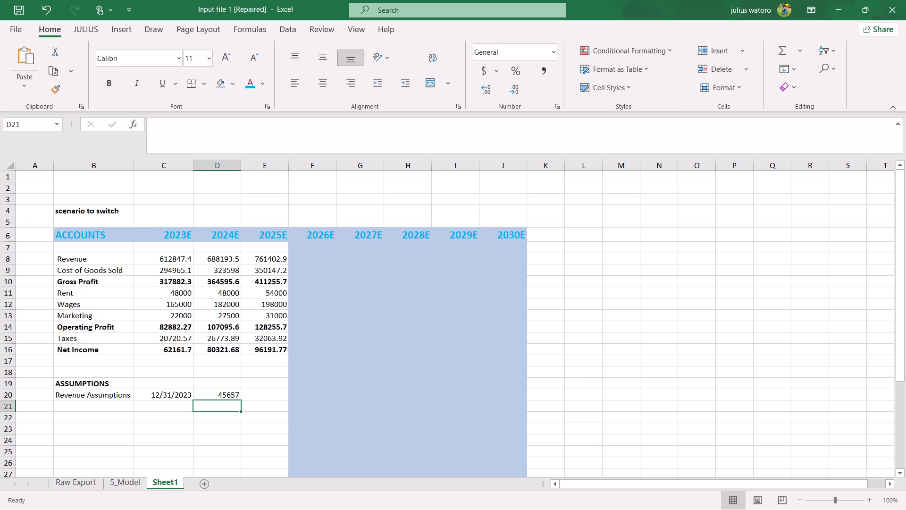
Fill the EDATE formula from D20 across to J20 so the Revenue Assumptions row runs through the 2030E column.
left_click(224, 393)
left_click_drag(242, 399, 251, 399)
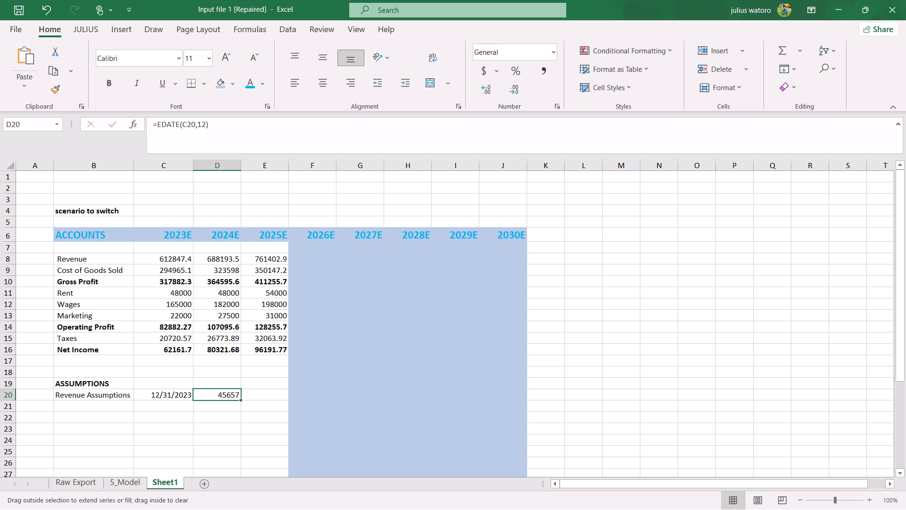
left_click_drag(251, 399, 507, 391)
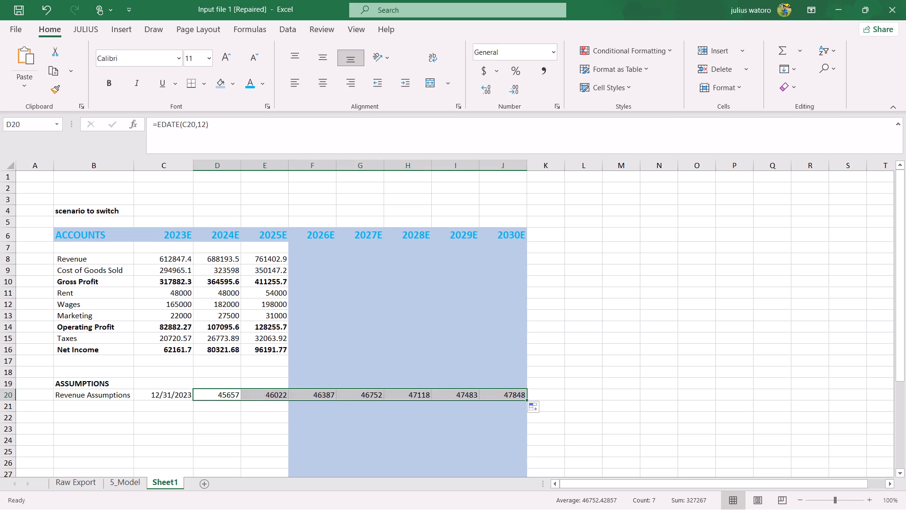
left_click(284, 394)
left_click(225, 393)
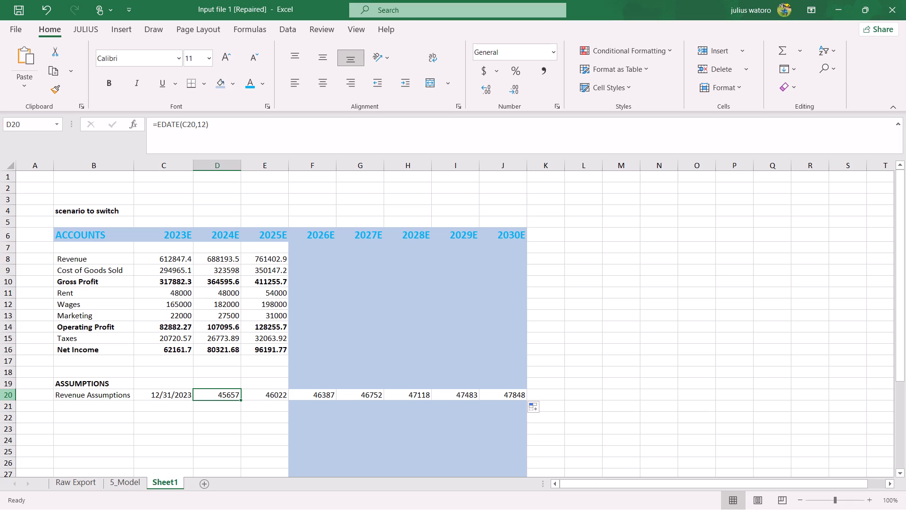
Apply a light orange fill to the Revenue Assumptions row, cells B20:J20.
left_click(54, 394)
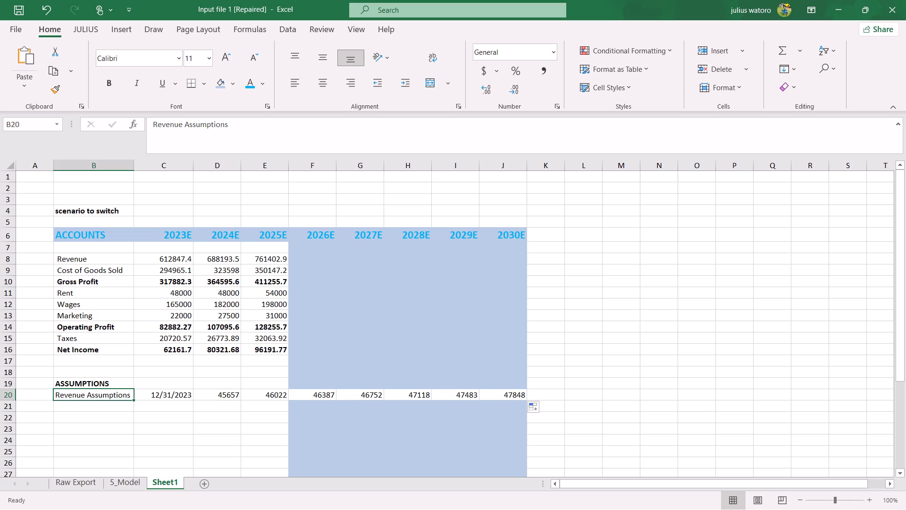
left_click_drag(63, 394, 408, 407)
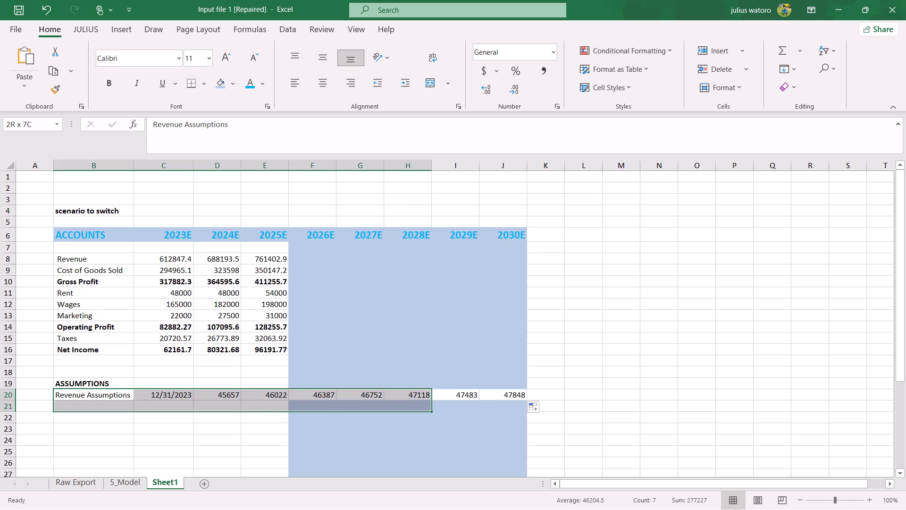
left_click_drag(408, 407, 498, 397)
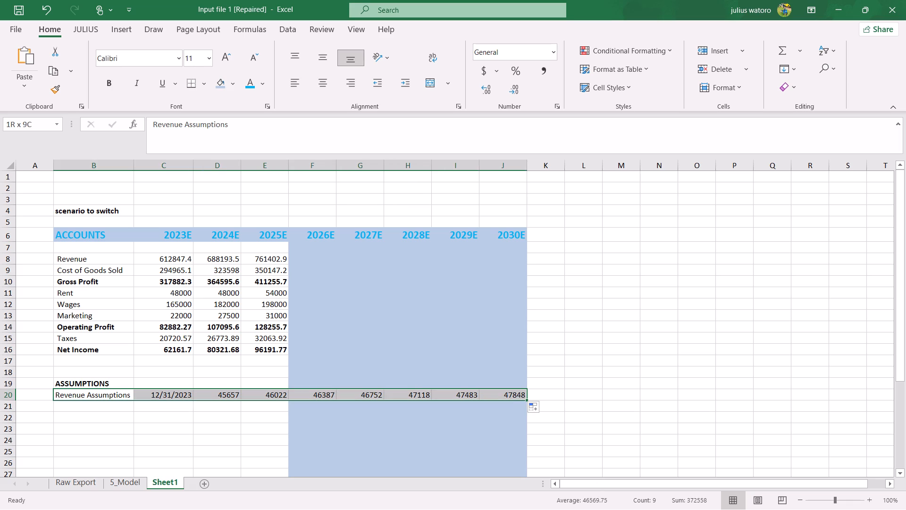
left_click_drag(498, 397, 499, 397)
left_click(236, 90)
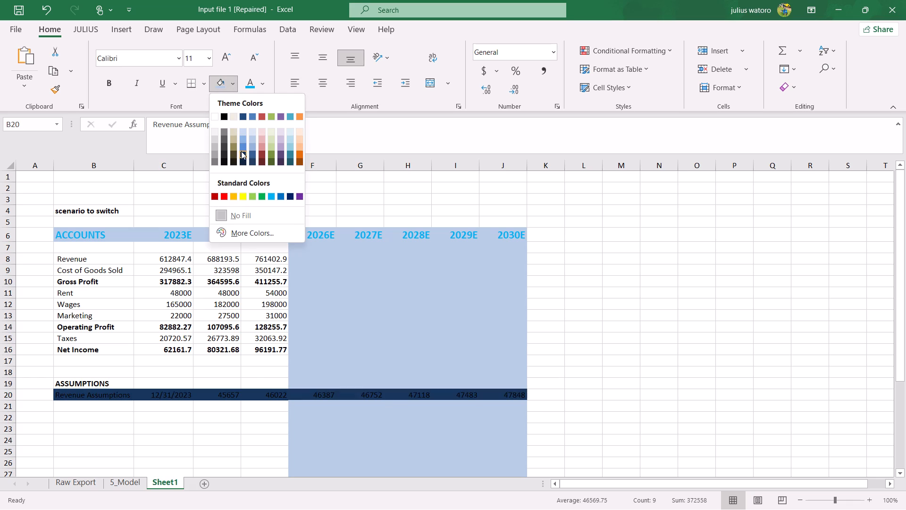
left_click(298, 141)
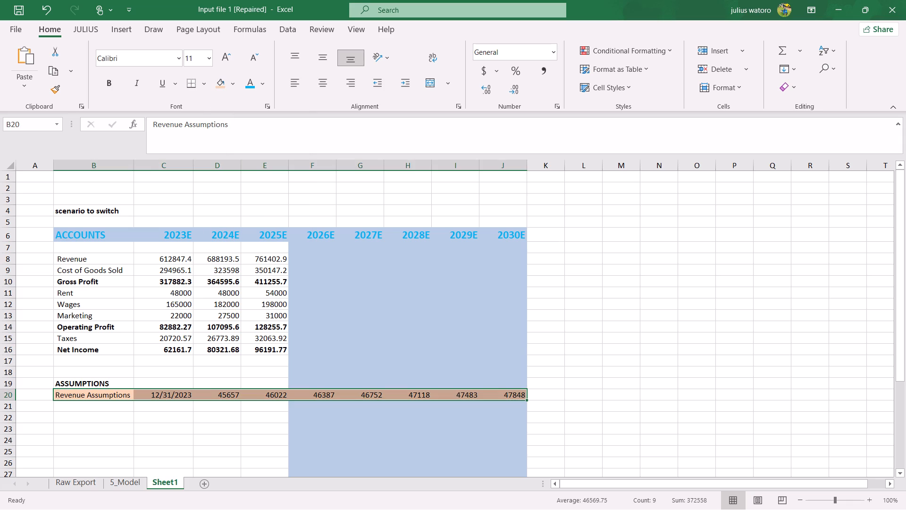
Apply the same light orange fill to the ACCOUNTS header row, cells B6:J6.
left_click(77, 233)
left_click(77, 233)
left_click_drag(77, 233, 241, 244)
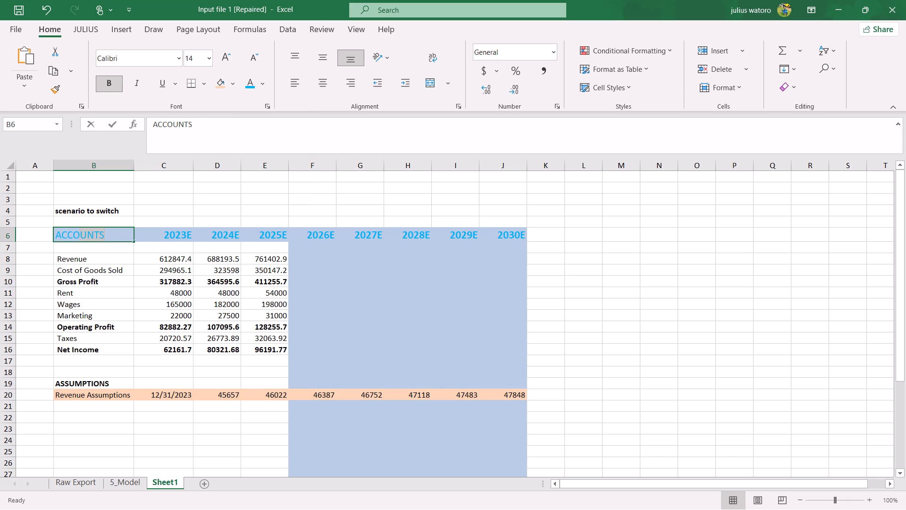
left_click_drag(241, 244, 135, 238)
left_click(135, 238)
left_click(104, 233)
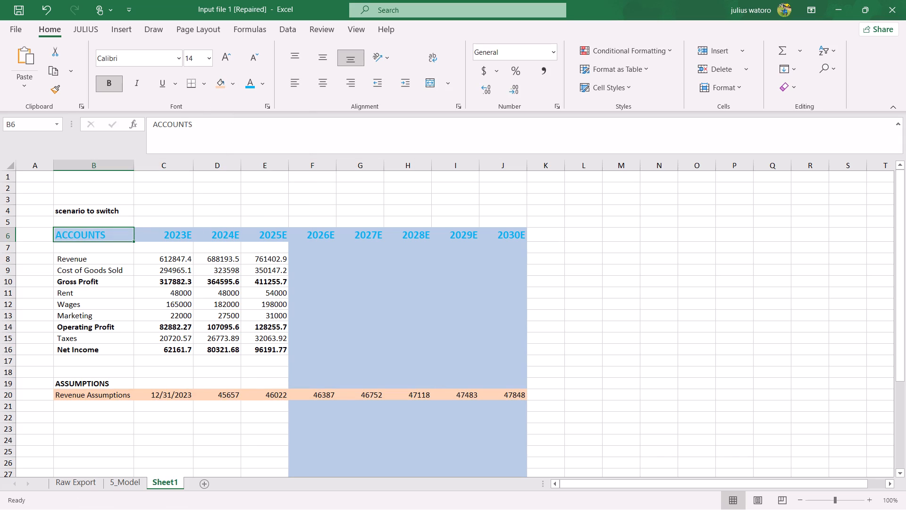
left_click_drag(104, 233, 422, 235)
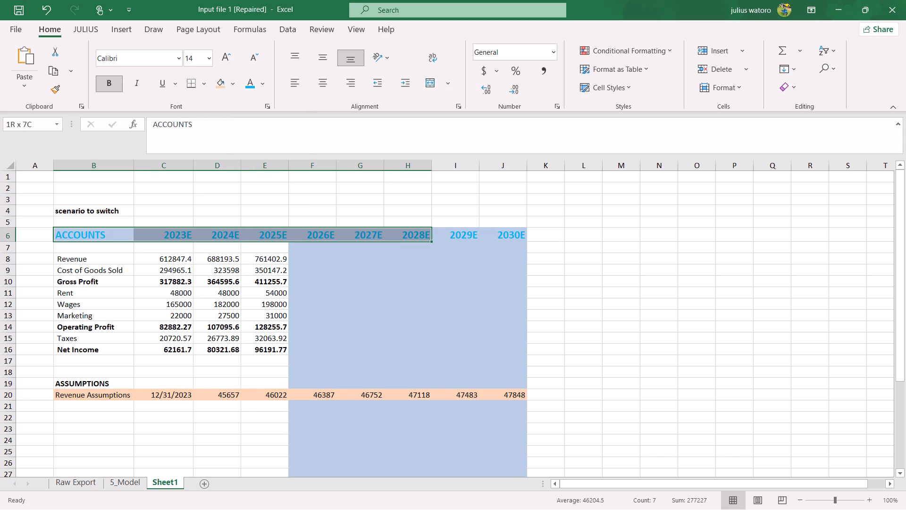
left_click_drag(422, 235, 531, 234)
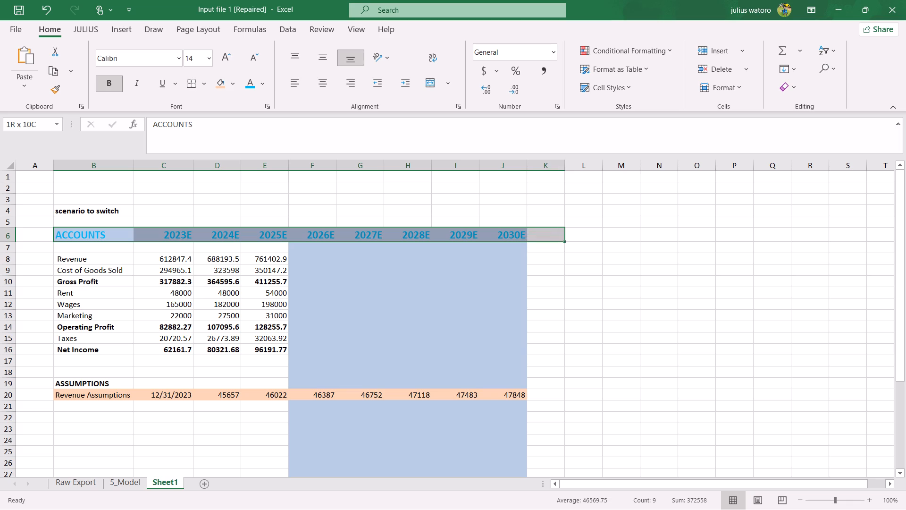
left_click_drag(531, 234, 521, 234)
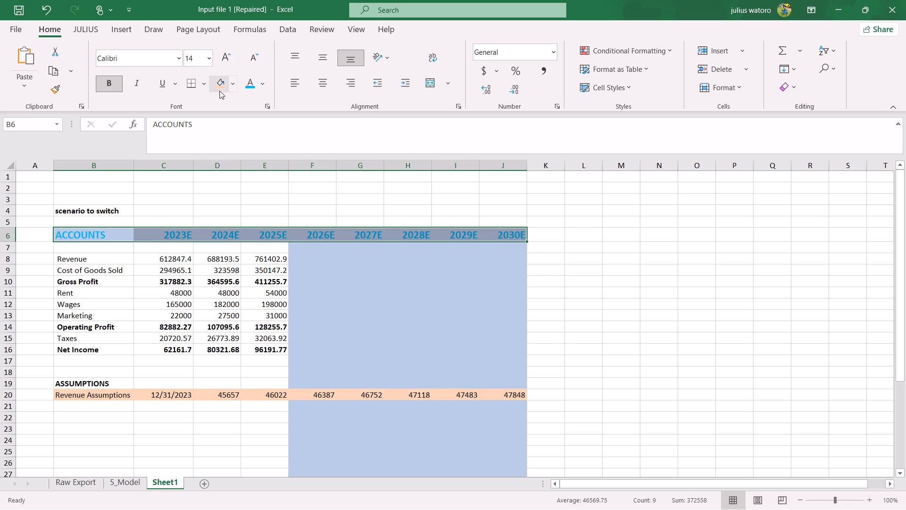
left_click(218, 90)
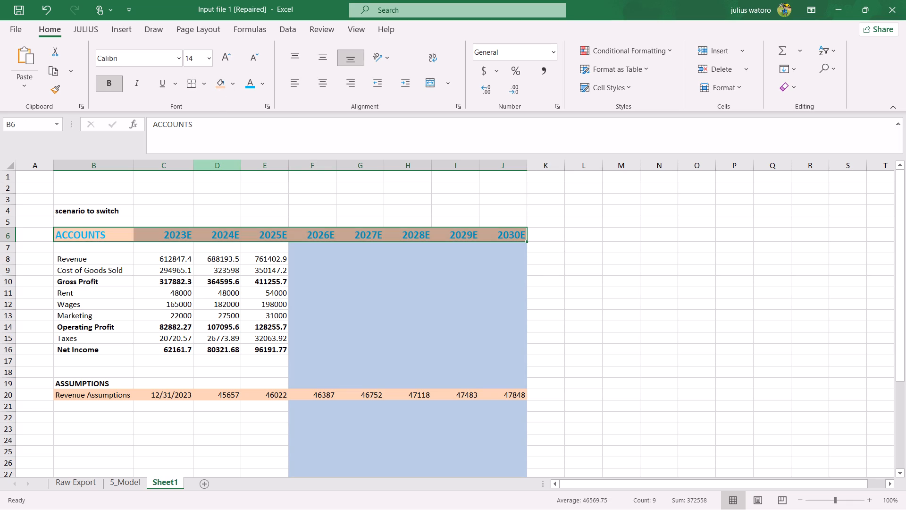
Format cells C20:J20 of the Revenue Assumptions row as Short Date.
left_click(111, 403)
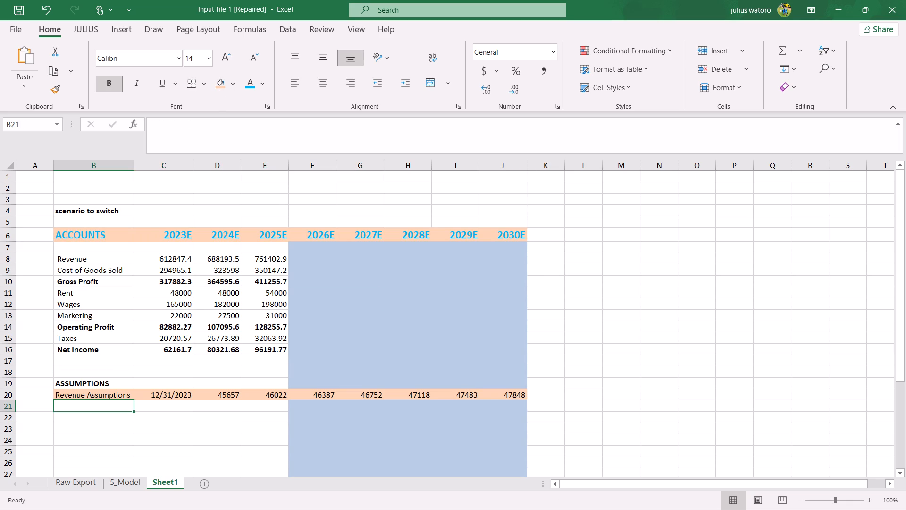
left_click(93, 391)
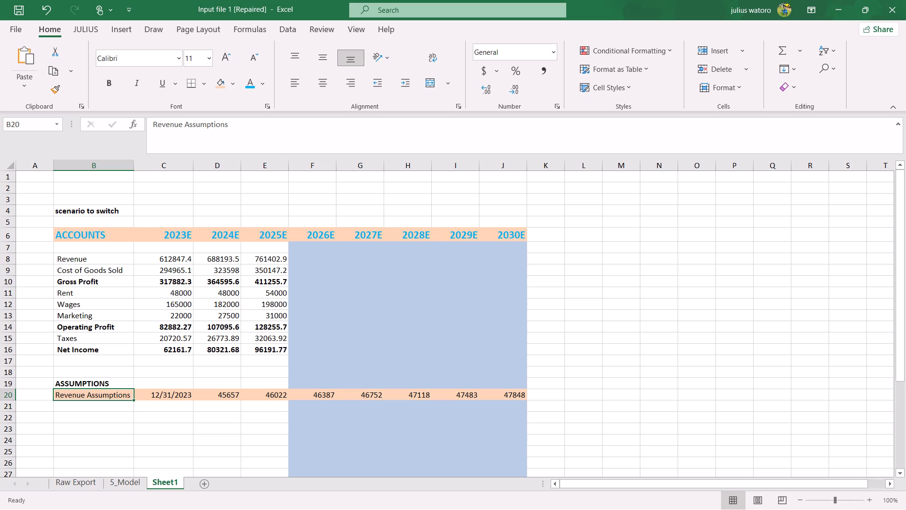
left_click_drag(87, 396, 302, 399)
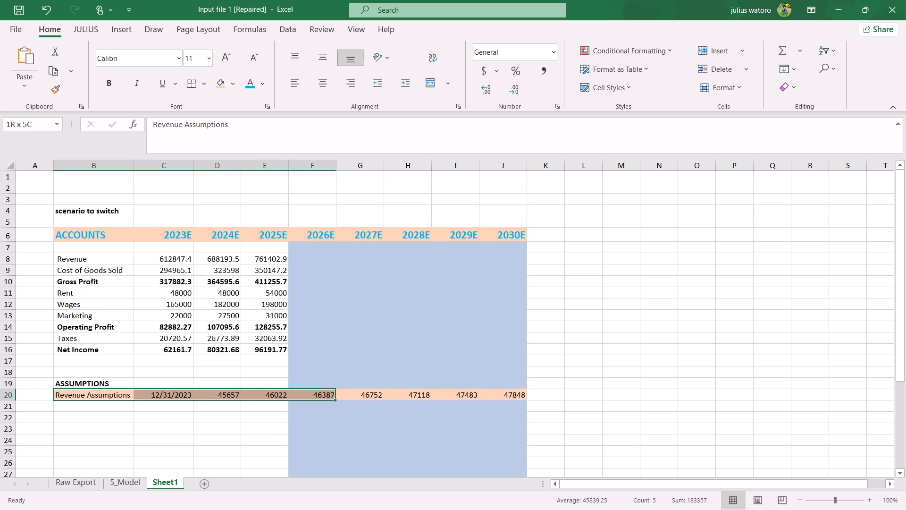
left_click_drag(302, 399, 485, 400)
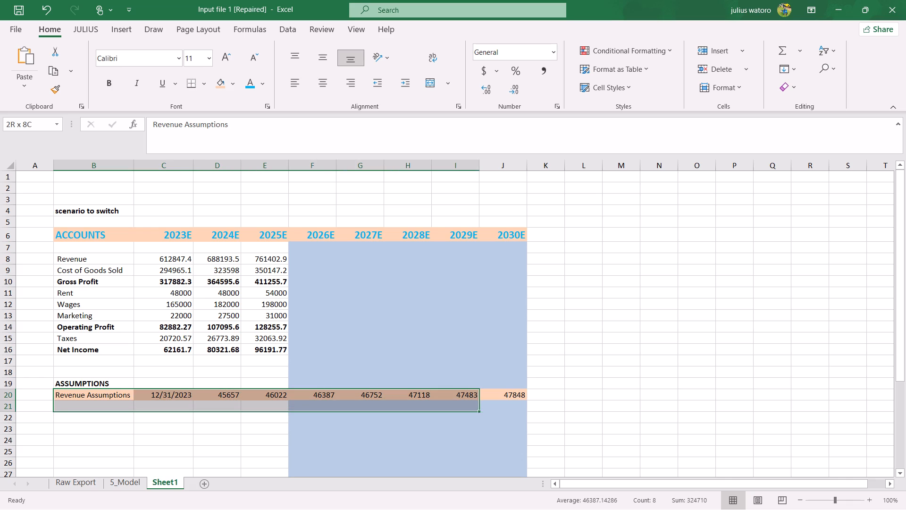
left_click_drag(485, 400, 487, 400)
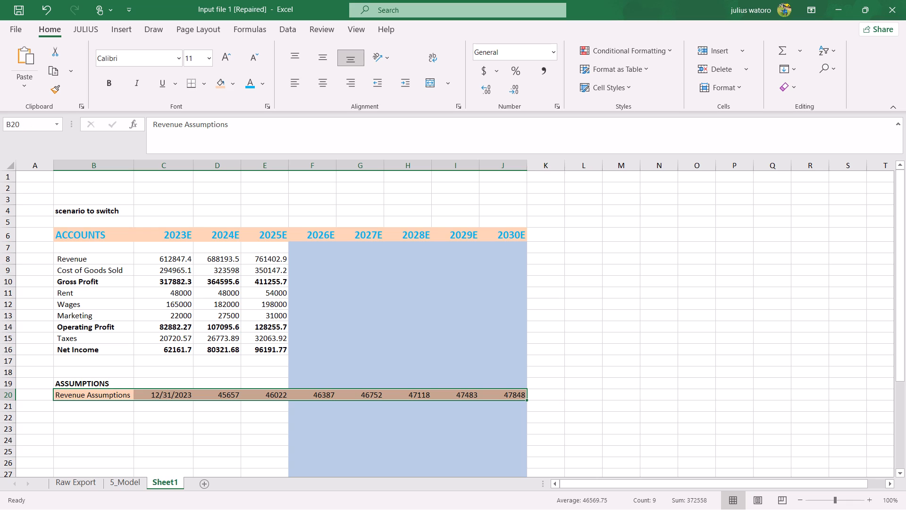
left_click(262, 446)
left_click(168, 392)
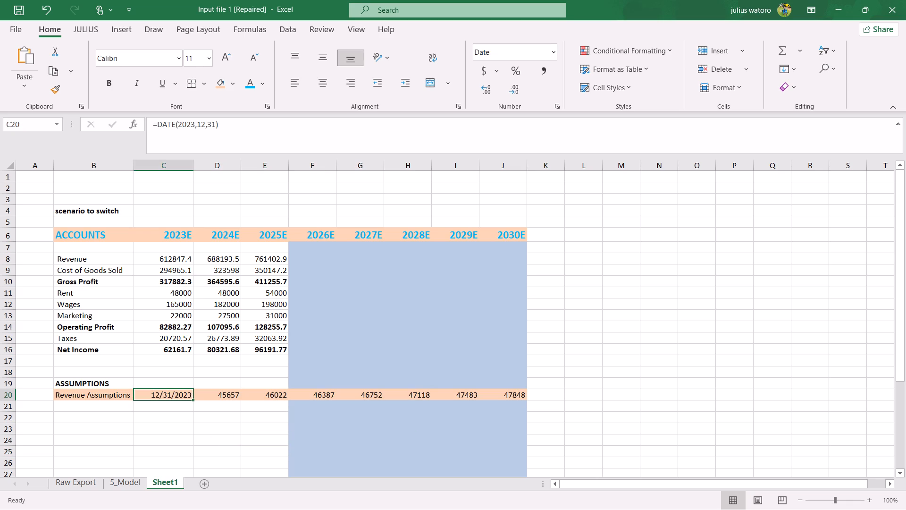
left_click_drag(180, 394, 486, 403)
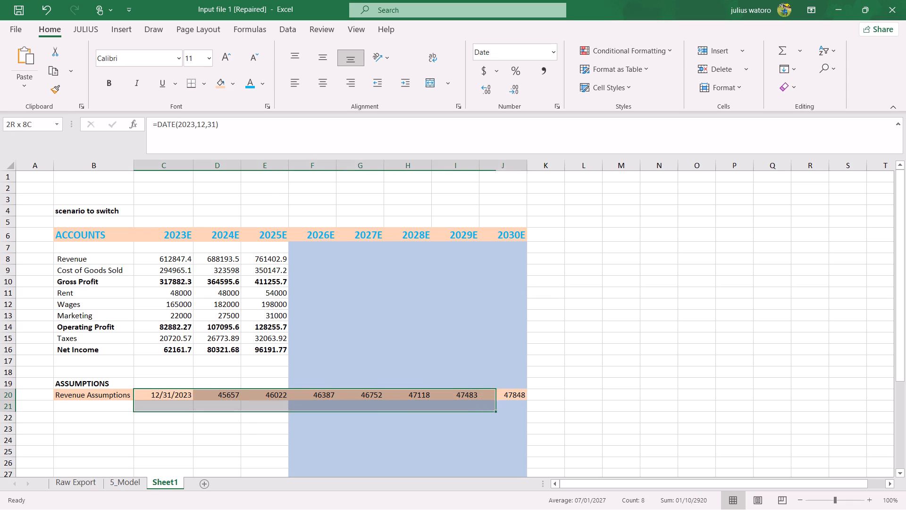
left_click_drag(486, 403, 511, 398)
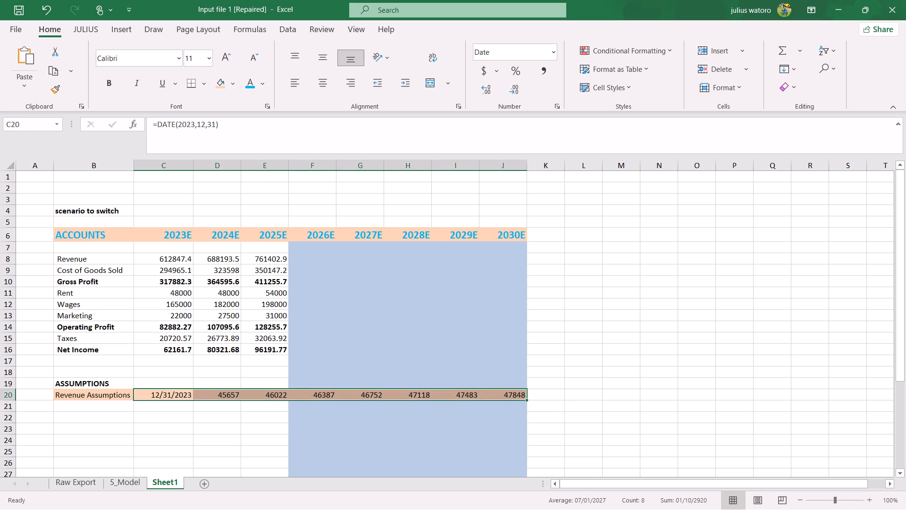
left_click(555, 47)
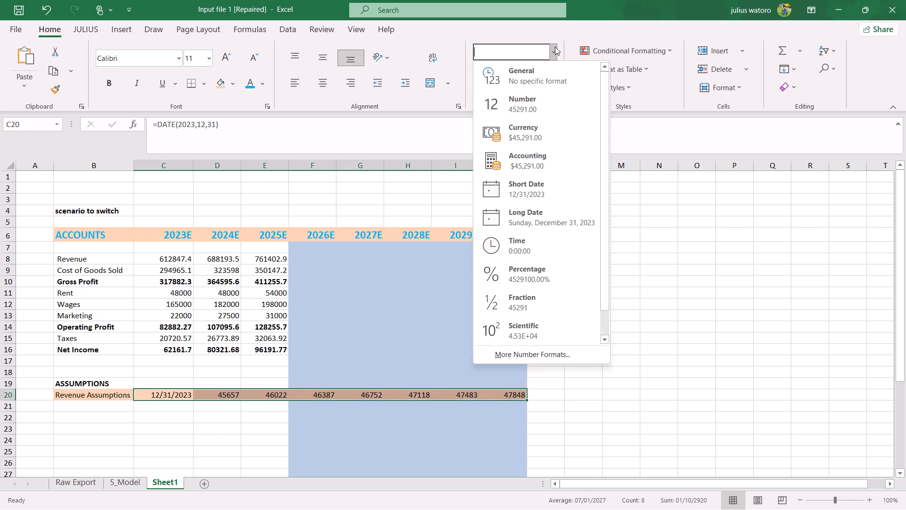
left_click(513, 193)
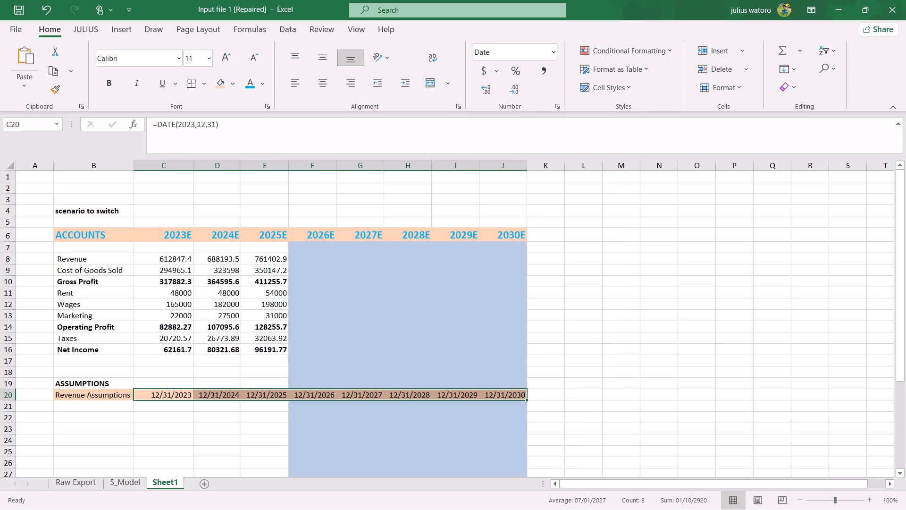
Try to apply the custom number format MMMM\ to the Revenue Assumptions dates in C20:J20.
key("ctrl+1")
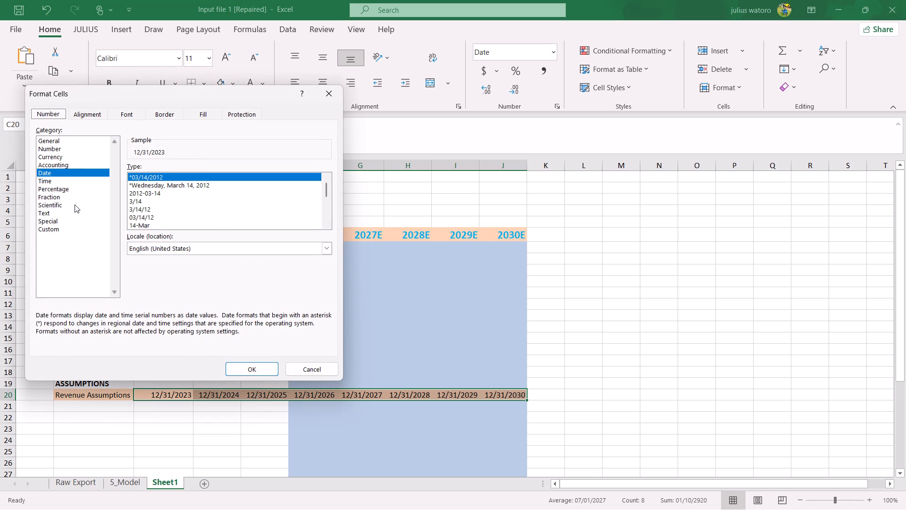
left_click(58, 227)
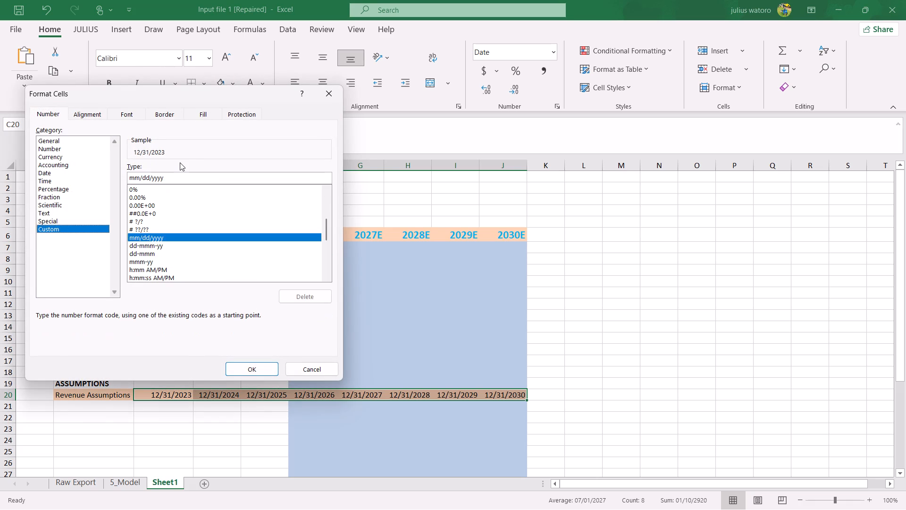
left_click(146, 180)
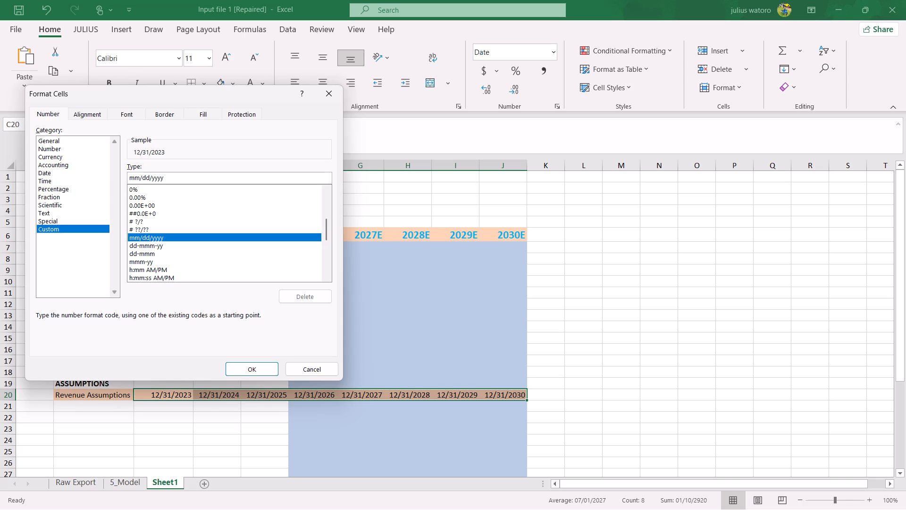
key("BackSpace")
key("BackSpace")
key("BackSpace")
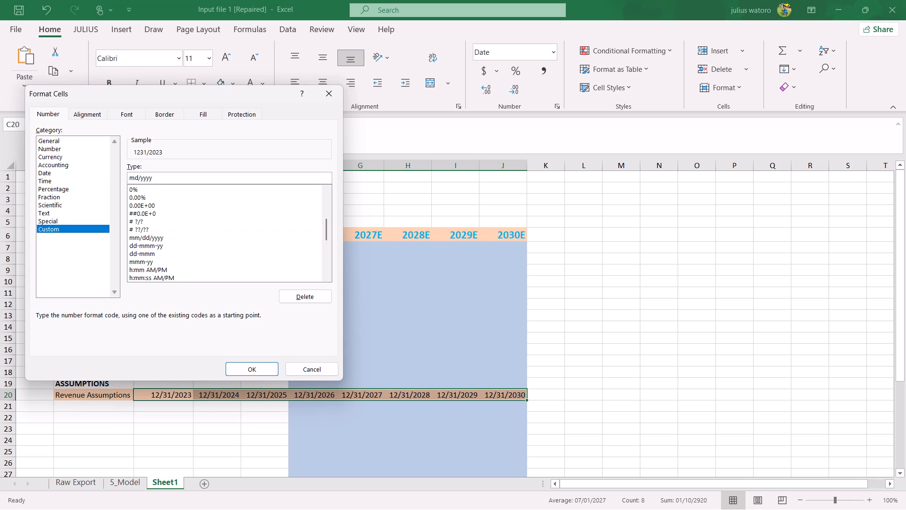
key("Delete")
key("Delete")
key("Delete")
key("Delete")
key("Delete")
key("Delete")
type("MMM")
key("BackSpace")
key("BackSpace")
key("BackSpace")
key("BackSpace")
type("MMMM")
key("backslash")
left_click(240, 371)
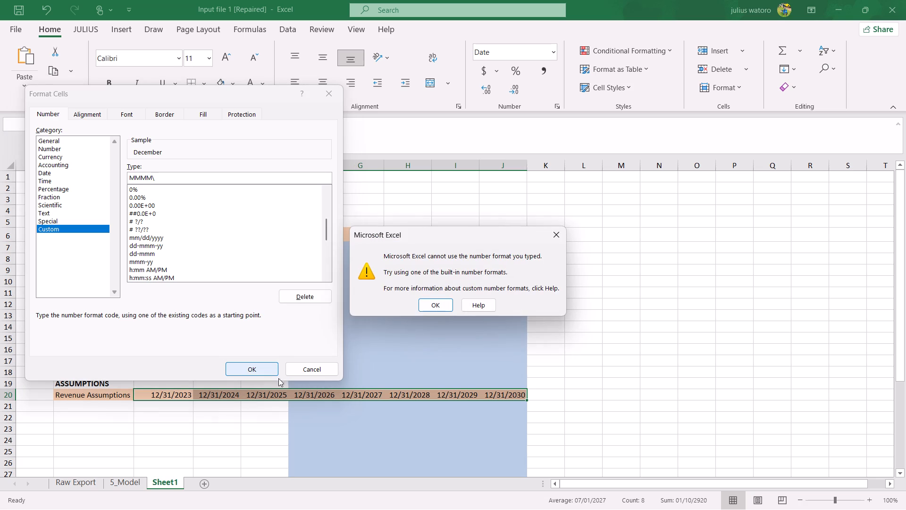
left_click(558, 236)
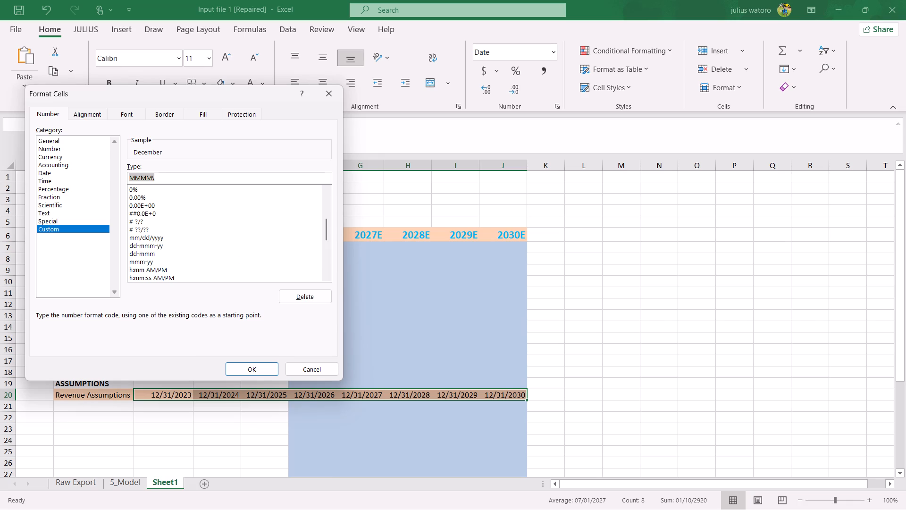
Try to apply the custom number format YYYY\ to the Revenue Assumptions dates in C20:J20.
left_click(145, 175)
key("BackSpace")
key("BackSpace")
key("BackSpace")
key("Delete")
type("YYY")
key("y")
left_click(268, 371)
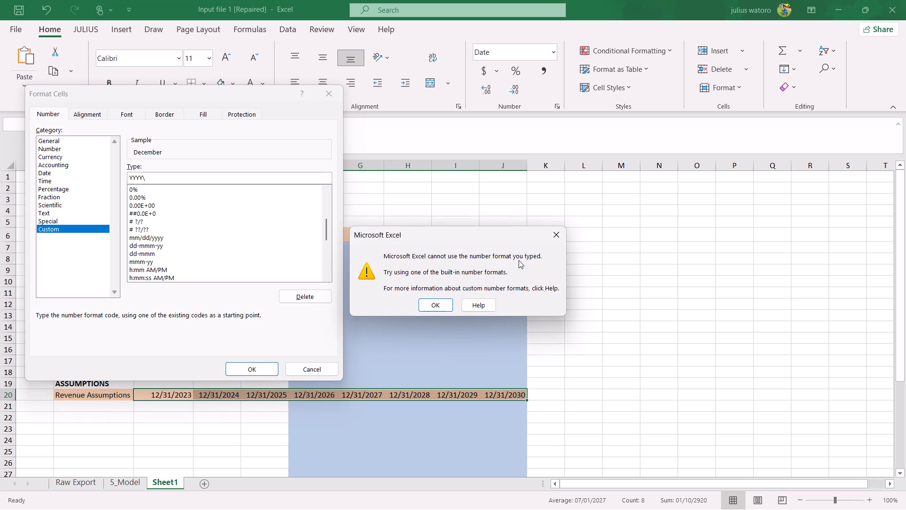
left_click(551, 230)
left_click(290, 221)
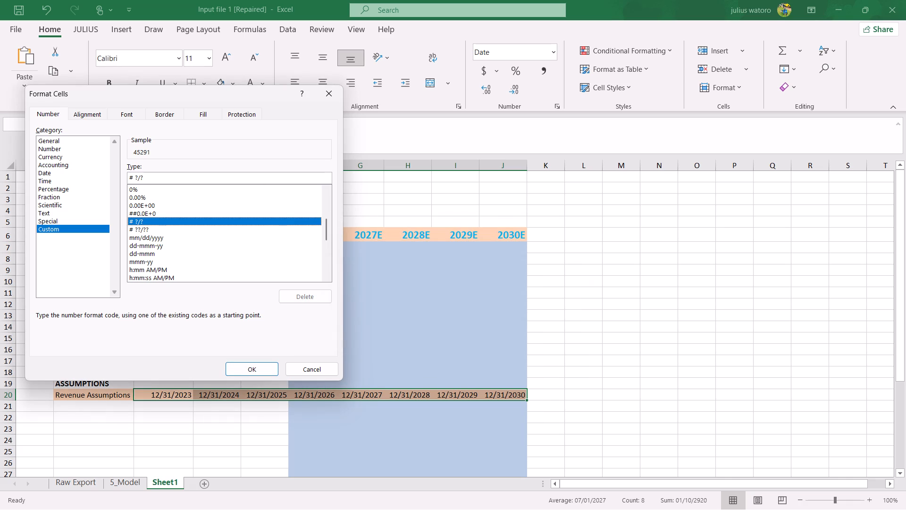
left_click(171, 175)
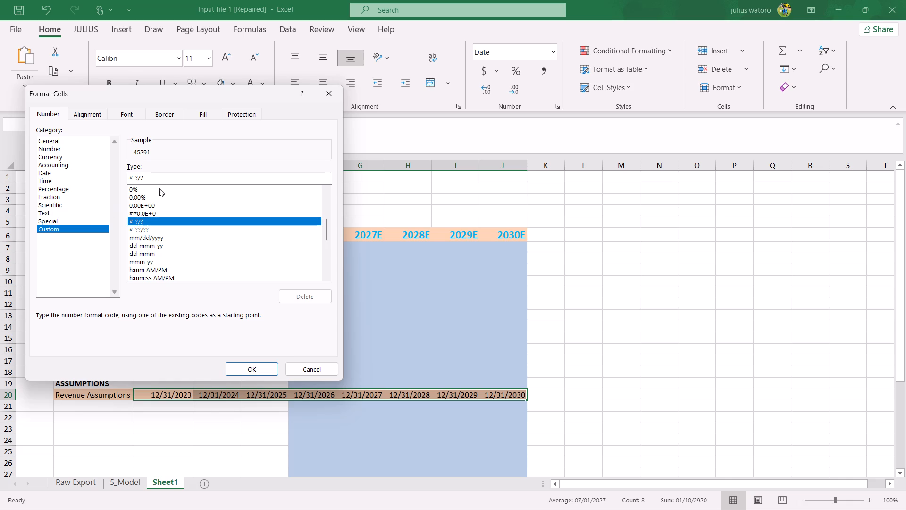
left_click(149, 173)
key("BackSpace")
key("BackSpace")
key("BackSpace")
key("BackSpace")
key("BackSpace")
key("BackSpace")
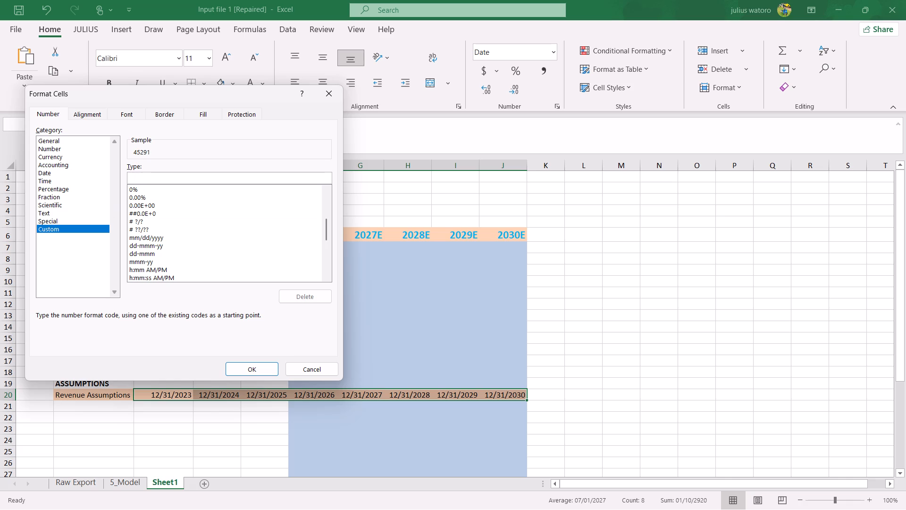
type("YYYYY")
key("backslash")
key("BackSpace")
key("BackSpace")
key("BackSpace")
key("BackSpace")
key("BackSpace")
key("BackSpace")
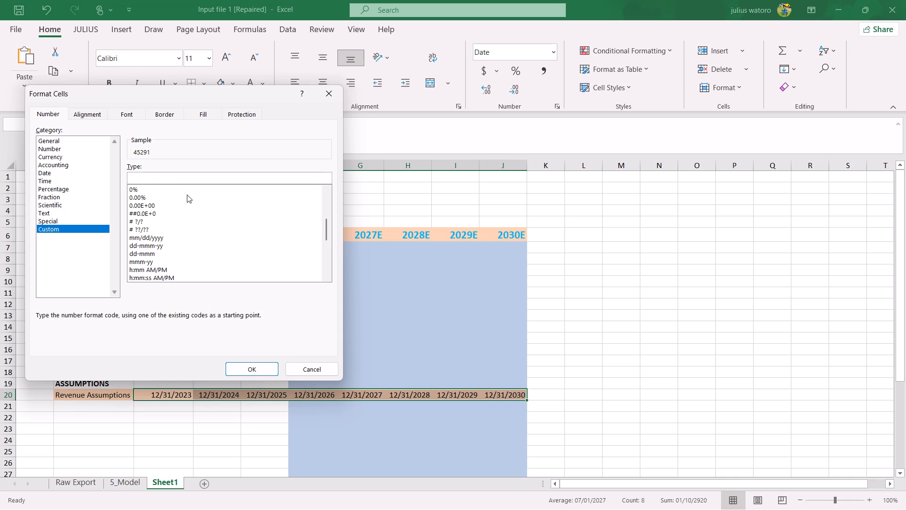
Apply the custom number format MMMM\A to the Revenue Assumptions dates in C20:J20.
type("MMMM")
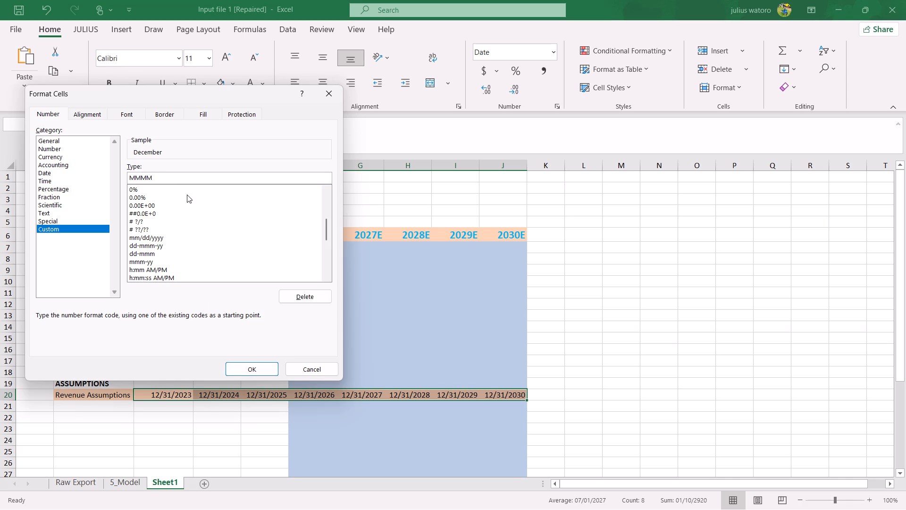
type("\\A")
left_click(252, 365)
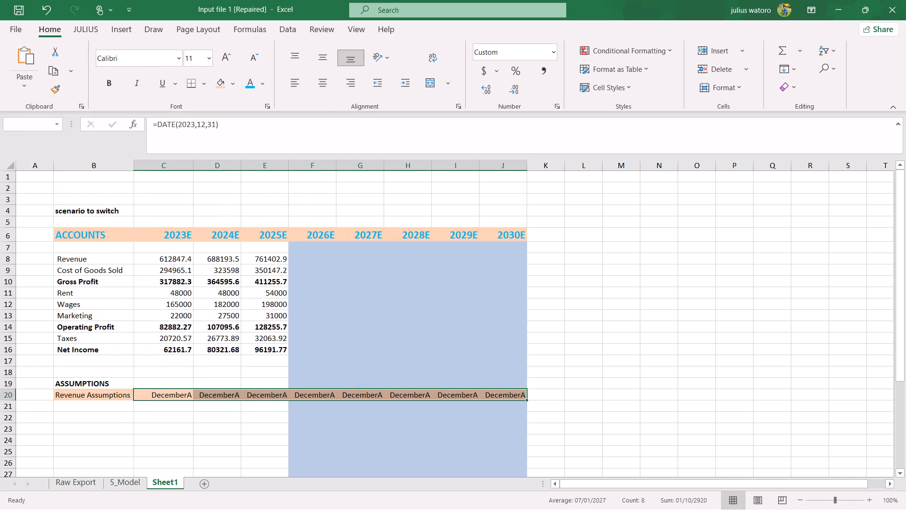
Set the custom number format of the Revenue Assumptions dates in C20:J20 to YYYY\A.
key("ctrl+1")
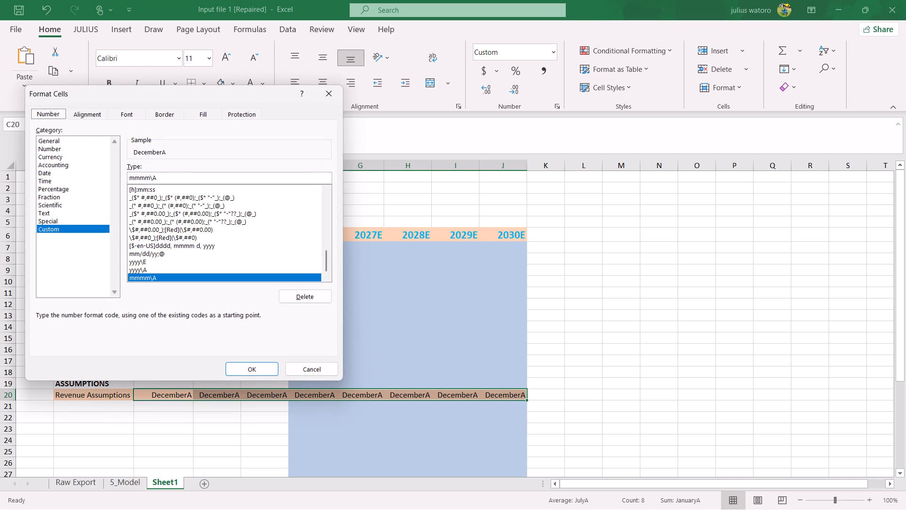
left_click(147, 181)
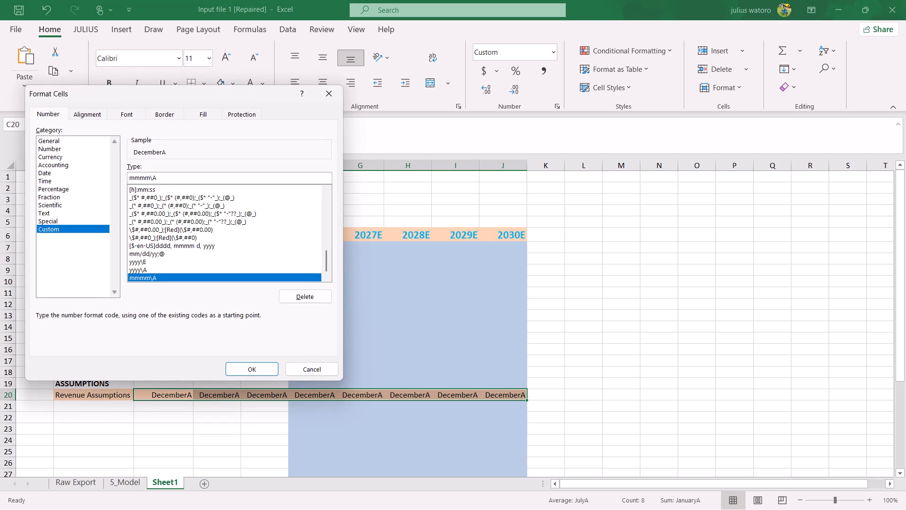
key("BackSpace")
key("BackSpace")
key("BackSpace")
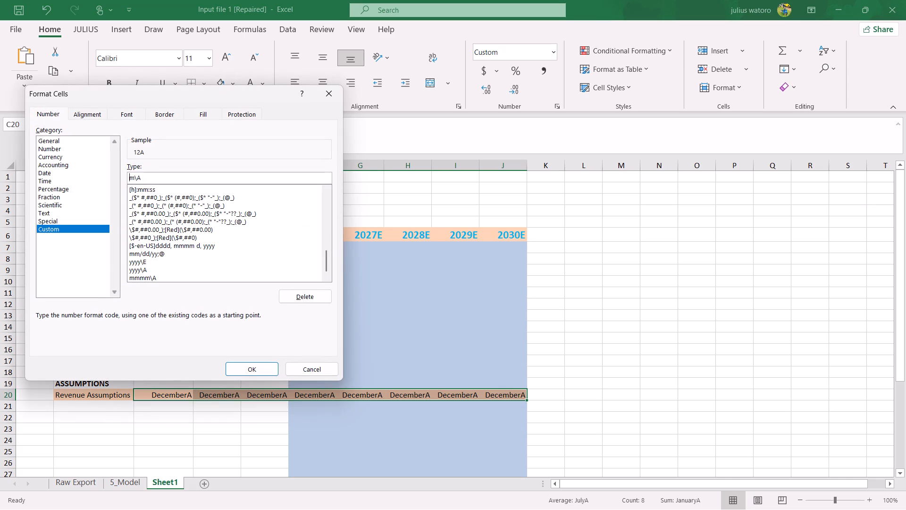
key("Delete")
key("Delete")
type("YYY")
key("y")
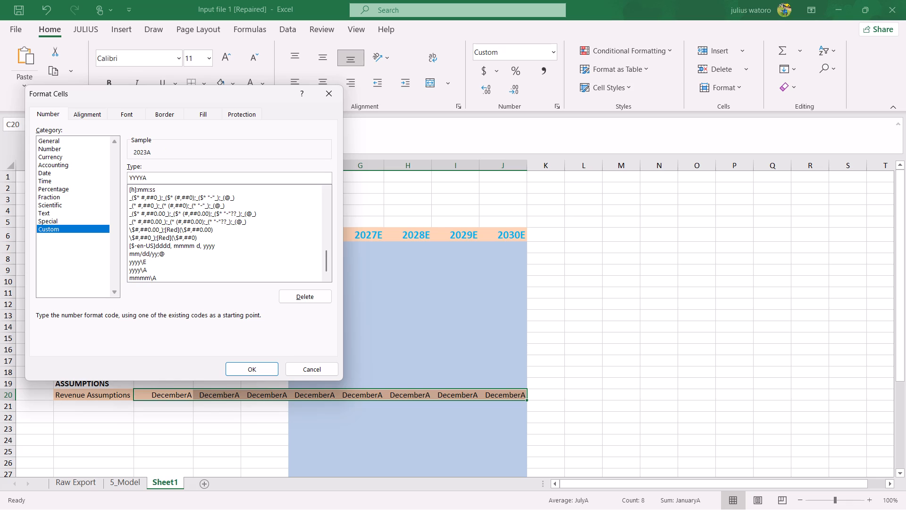
key("slash")
key("BackSpace")
key("backslash")
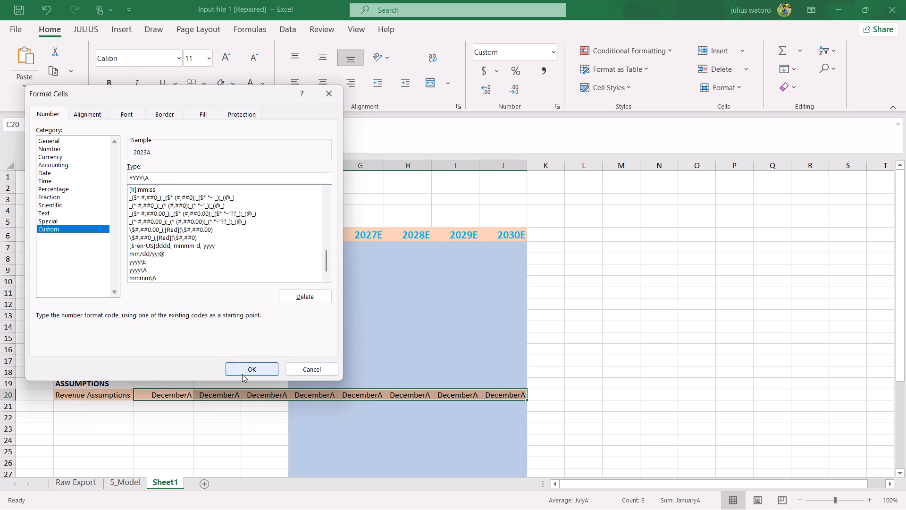
left_click(242, 374)
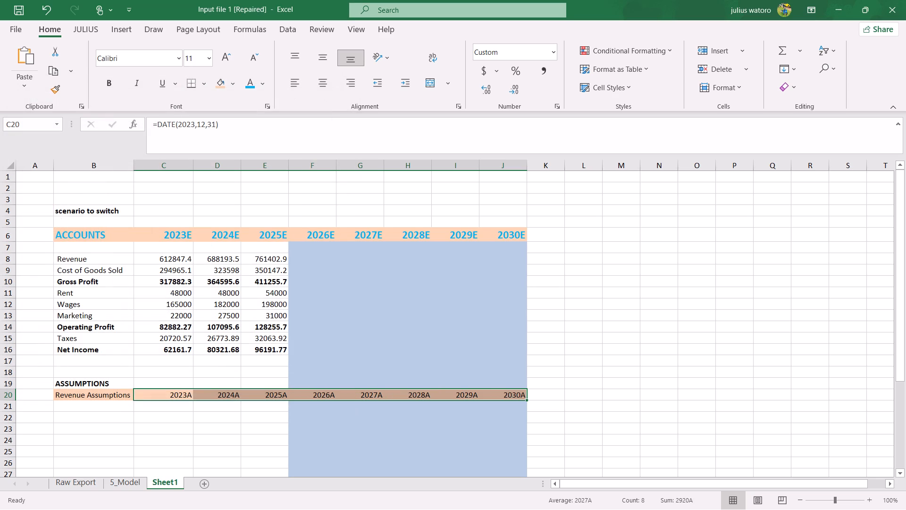
Apply the light blue font color to the Revenue Assumptions row, cells B20:J20.
left_click(112, 390)
left_click_drag(106, 394, 473, 394)
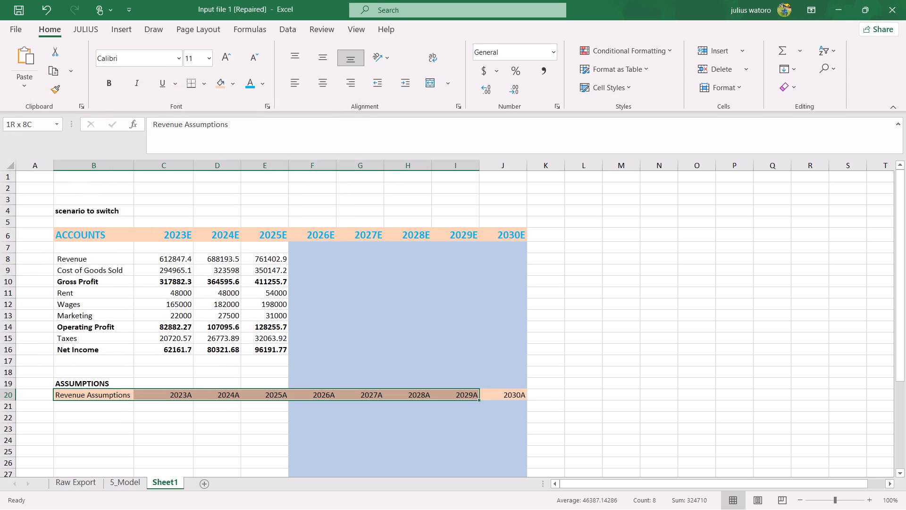
left_click_drag(473, 394, 521, 396)
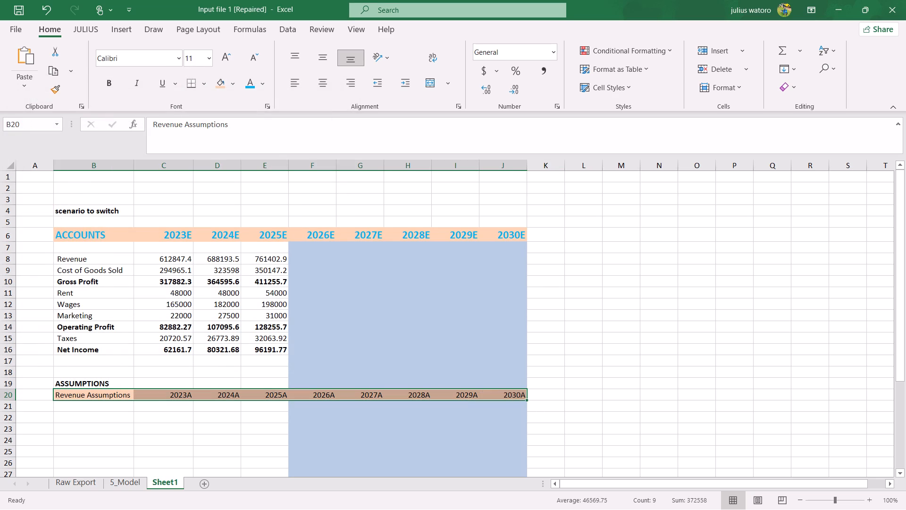
left_click(248, 87)
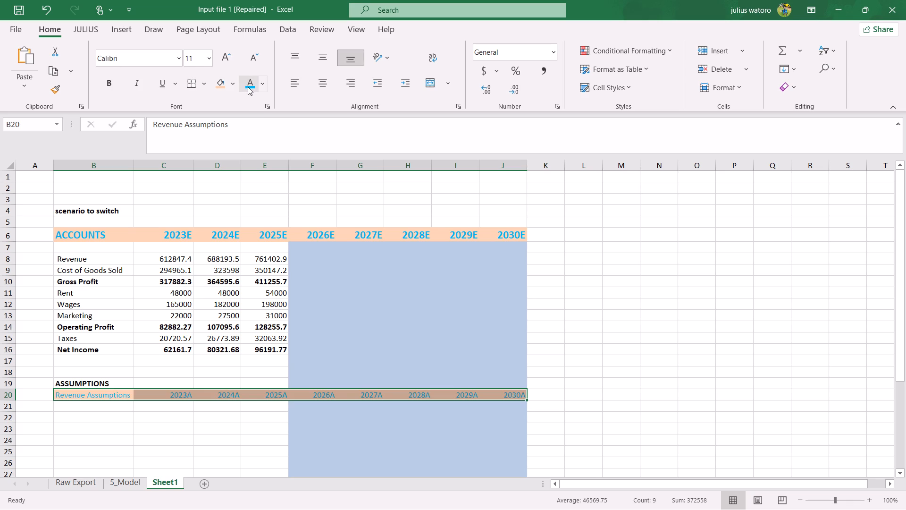
Make the Revenue Assumptions header row, cells B20:J20, bold.
left_click(109, 79)
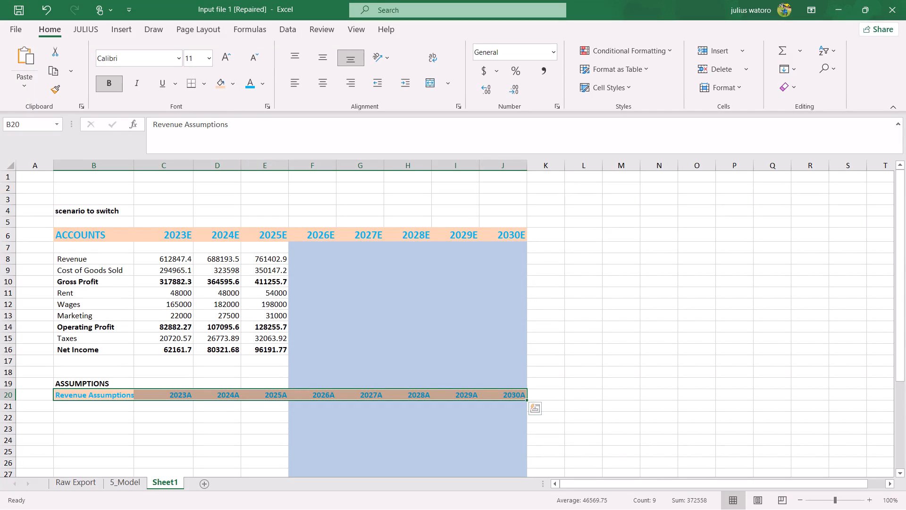
Enter the scenario label "Most likely" in B21 under Revenue Assumptions, following the layout of the 5_Model sheet.
scroll(426, 404, "down", 1)
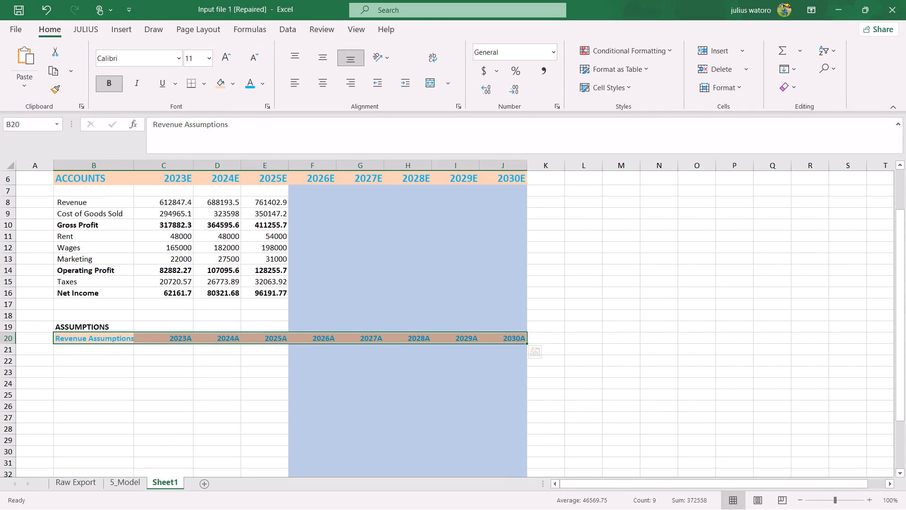
left_click(125, 352)
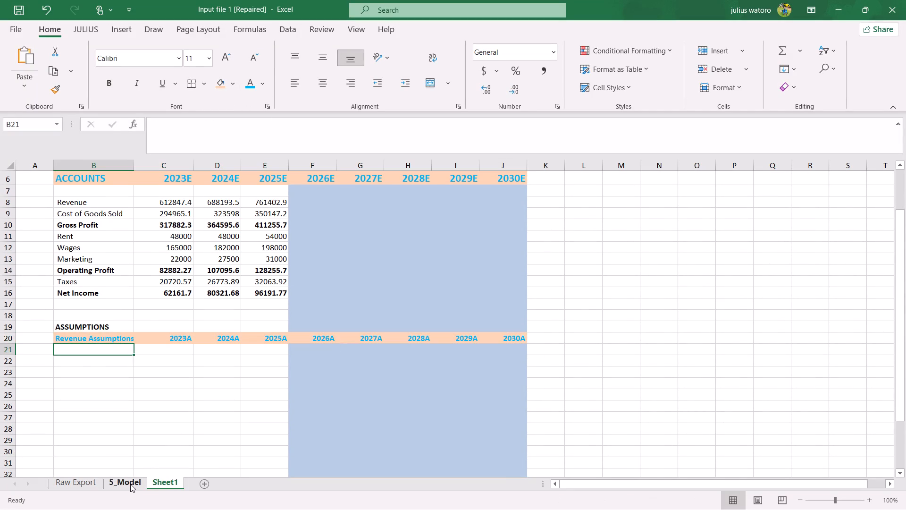
left_click(130, 484)
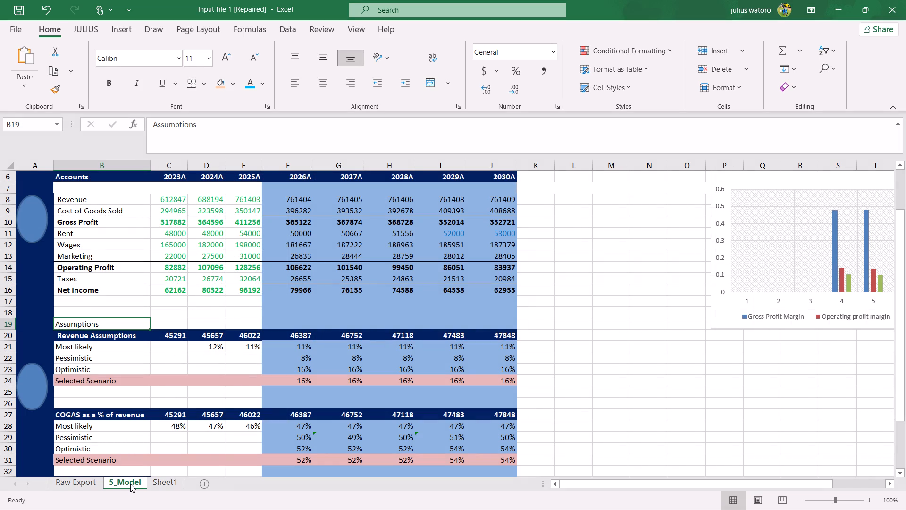
left_click(172, 479)
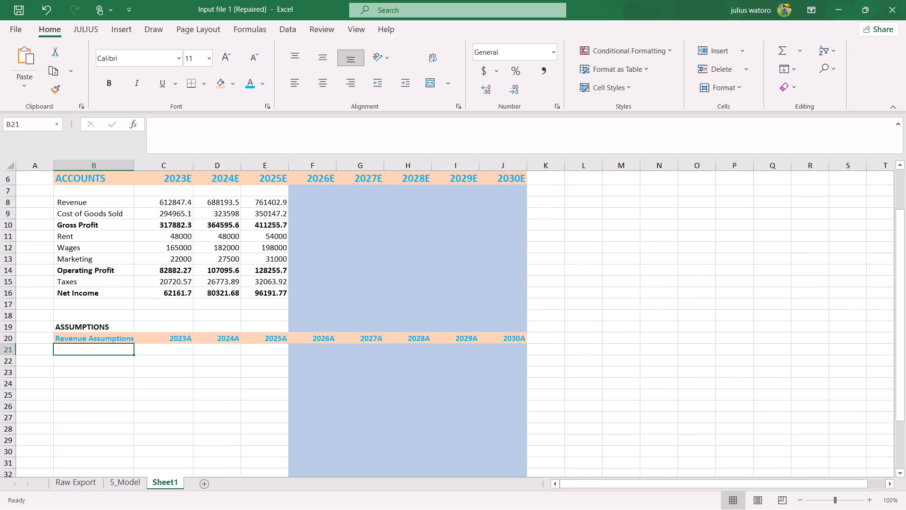
key("m")
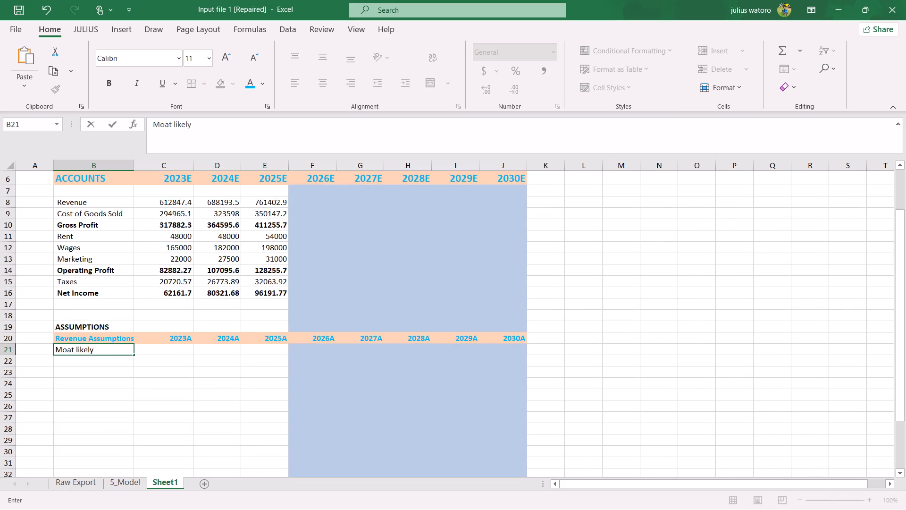
key("BackSpace")
key("BackSpace")
key("BackSpace")
key("BackSpace")
key("BackSpace")
key("BackSpace")
key("BackSpace")
key("BackSpace")
key("BackSpace")
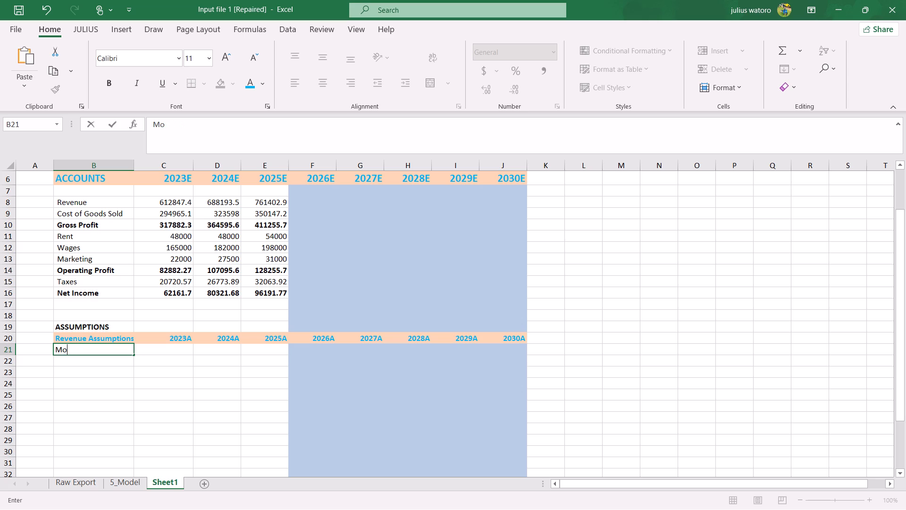
type("st likel")
key("y")
key("Return")
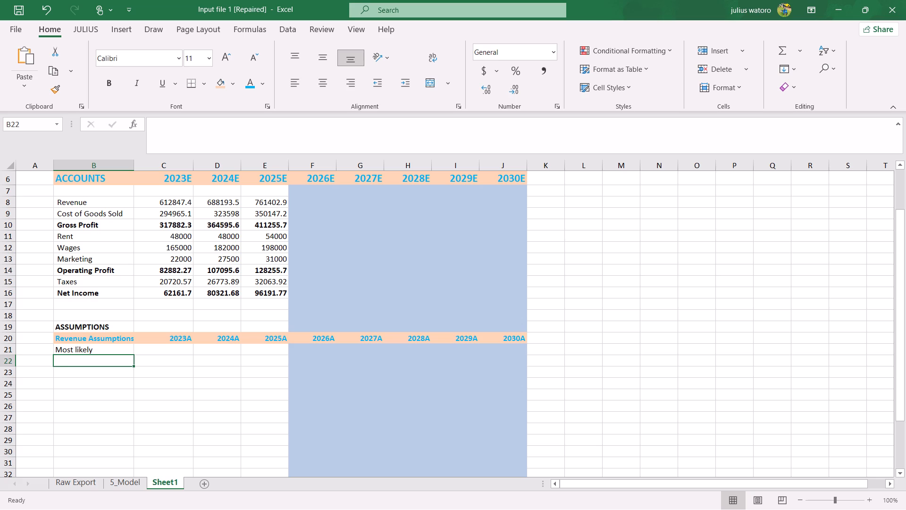
Enter the scenario labels "Pessimistic" in B22 and "Optimistic" in B23.
type("essimistic")
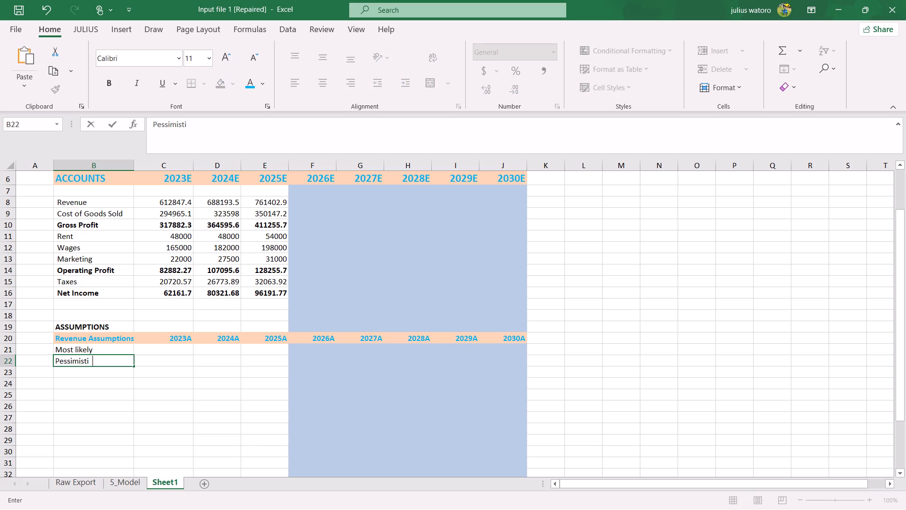
key("Return")
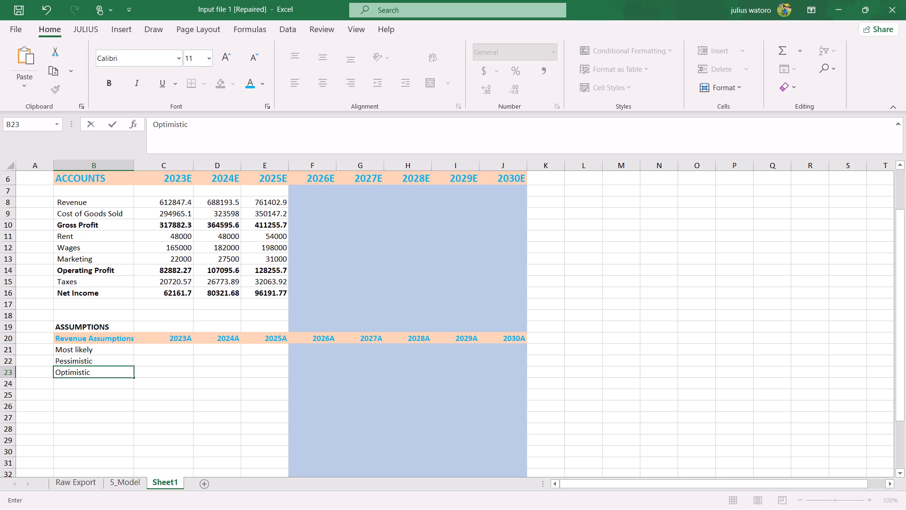
key("Return")
Check the next row label on the 5_Model sheet and enter "Select Scenario" in B24 of Sheet1.
left_click(126, 483)
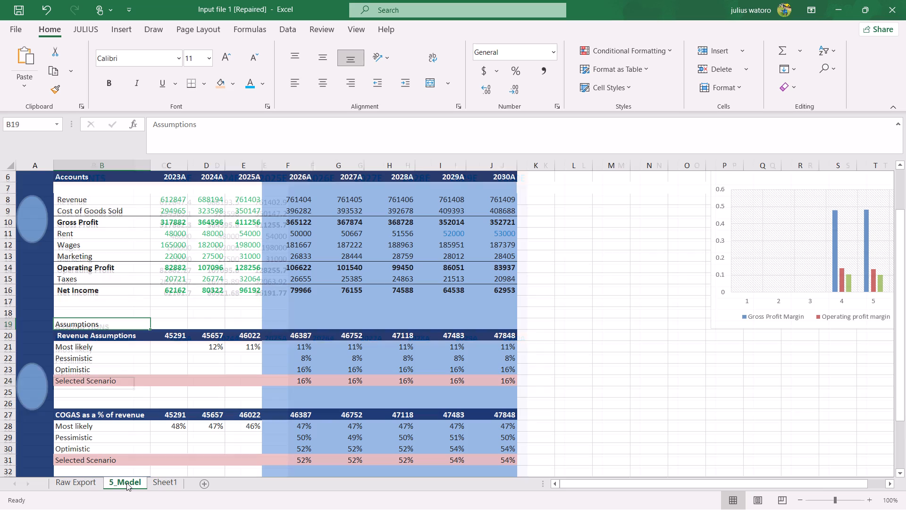
left_click(161, 481)
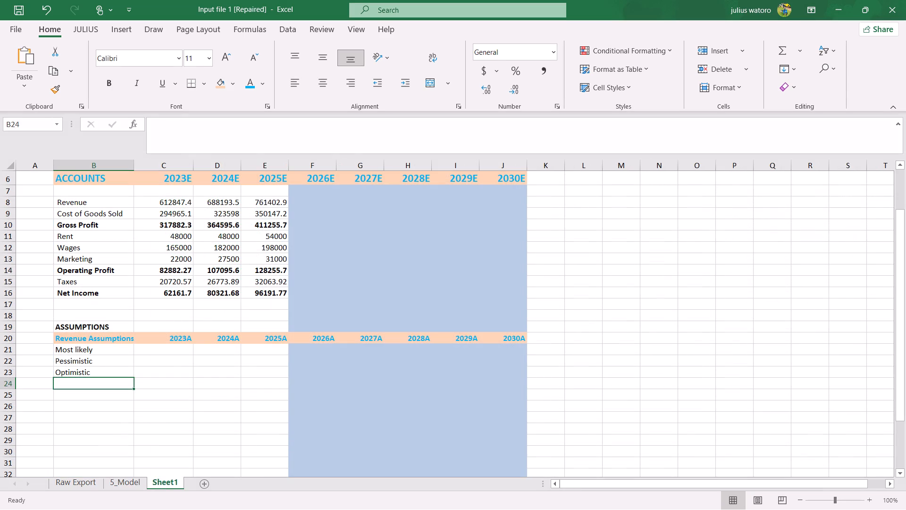
key("s")
key("e")
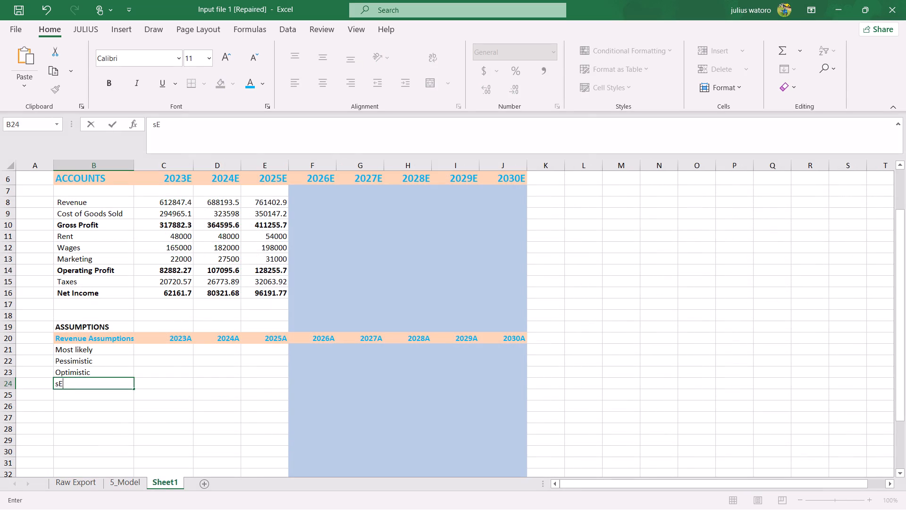
key("BackSpace")
key("BackSpace")
key("BackSpace")
type("elect")
key("space")
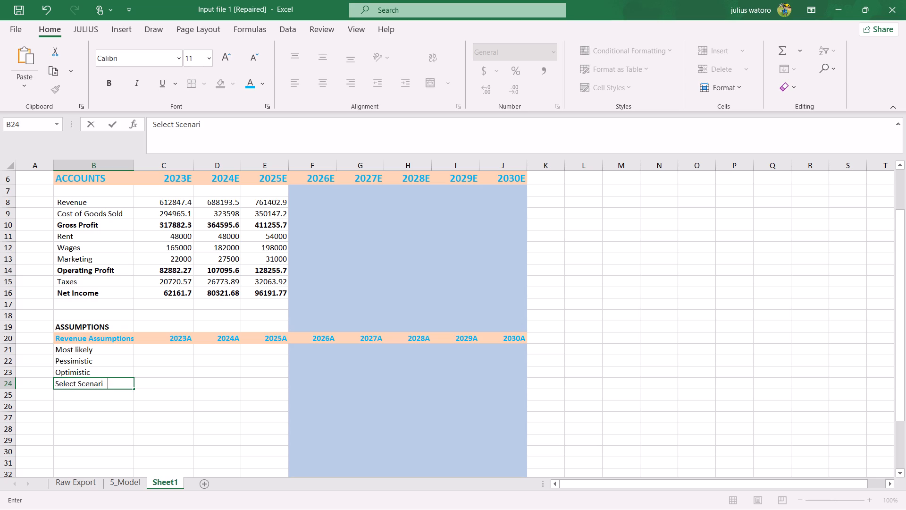
key("Return")
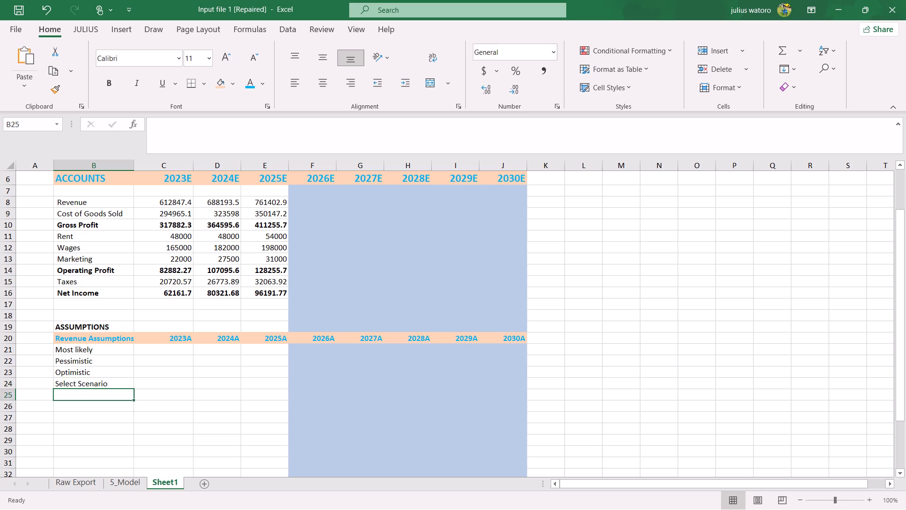
Format the Select Scenario row, cells B24:J24, with the light orange fill and bold light blue text.
left_click(124, 386)
left_click_drag(126, 387, 255, 359)
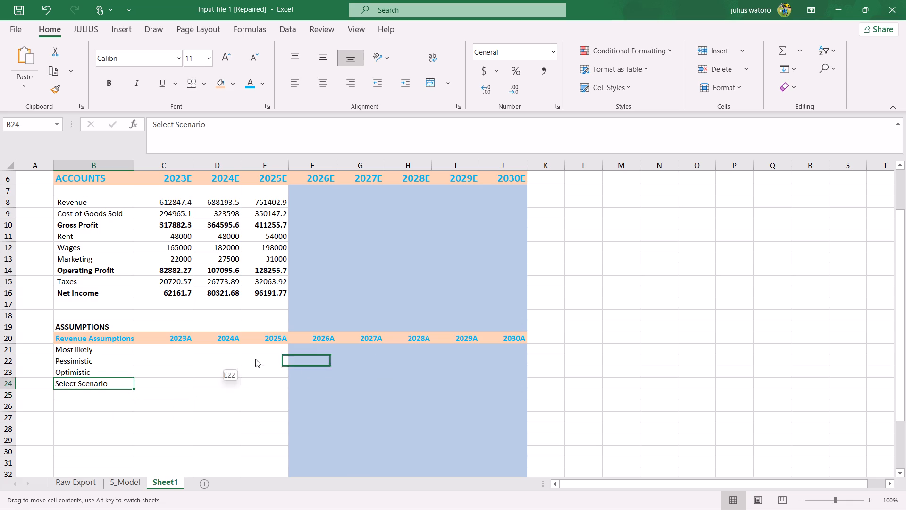
left_click_drag(255, 359, 122, 385)
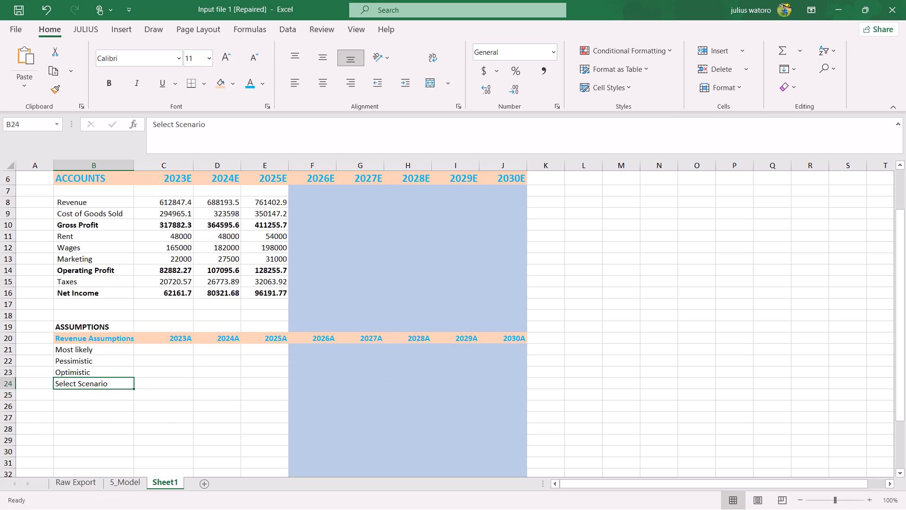
left_click_drag(117, 382, 523, 383)
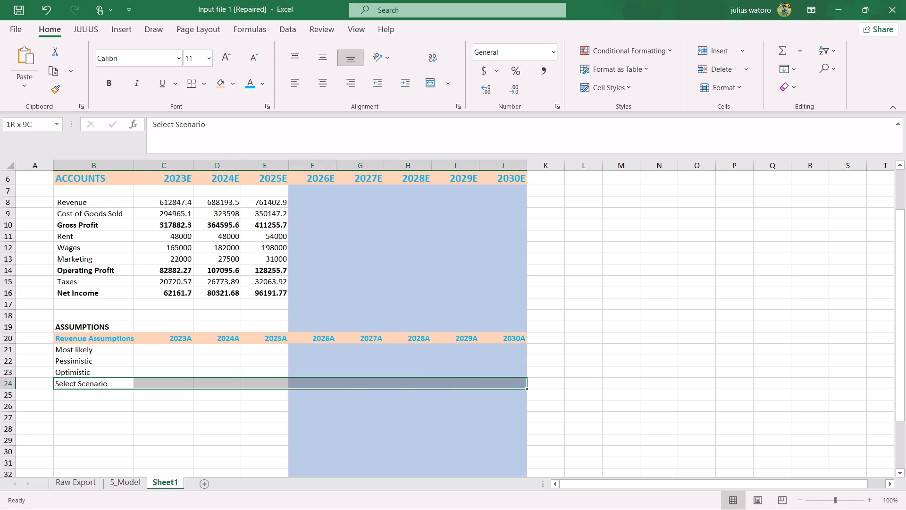
left_click_drag(523, 383, 521, 381)
left_click(219, 84)
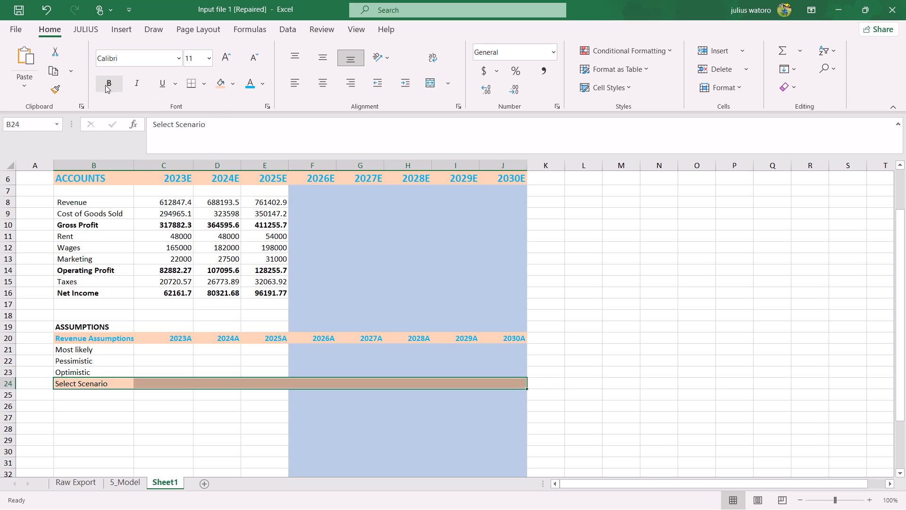
left_click(106, 85)
left_click(246, 86)
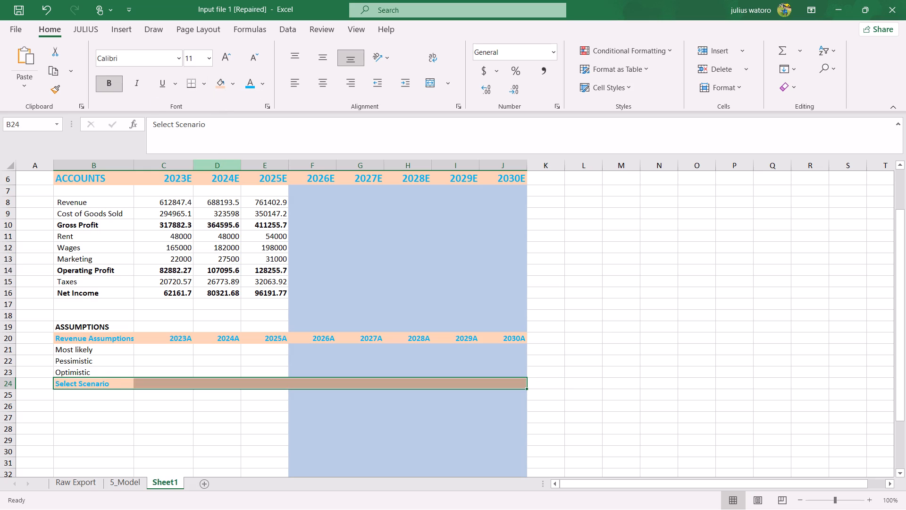
left_click(113, 396)
Check the next block's heading on 5_Model and enter "COGAS as a % of revenue" in B27 of Sheet1.
left_click(125, 486)
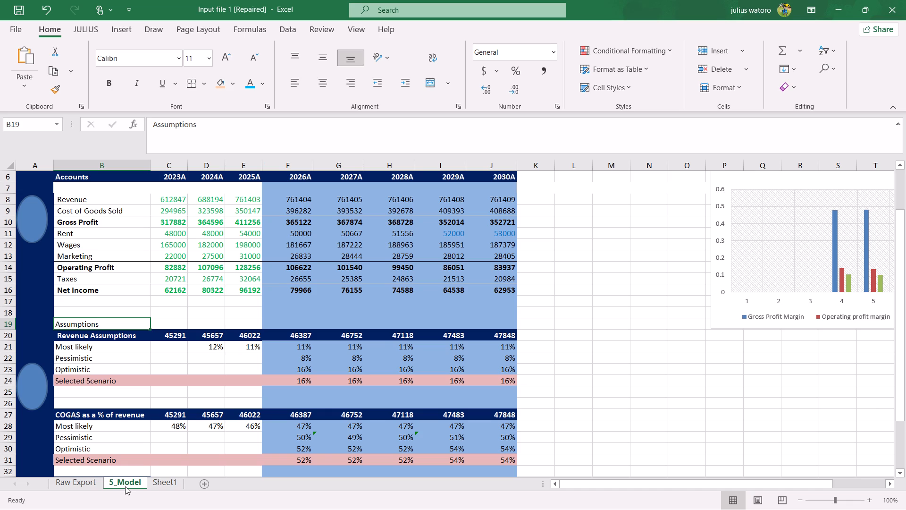
left_click(162, 486)
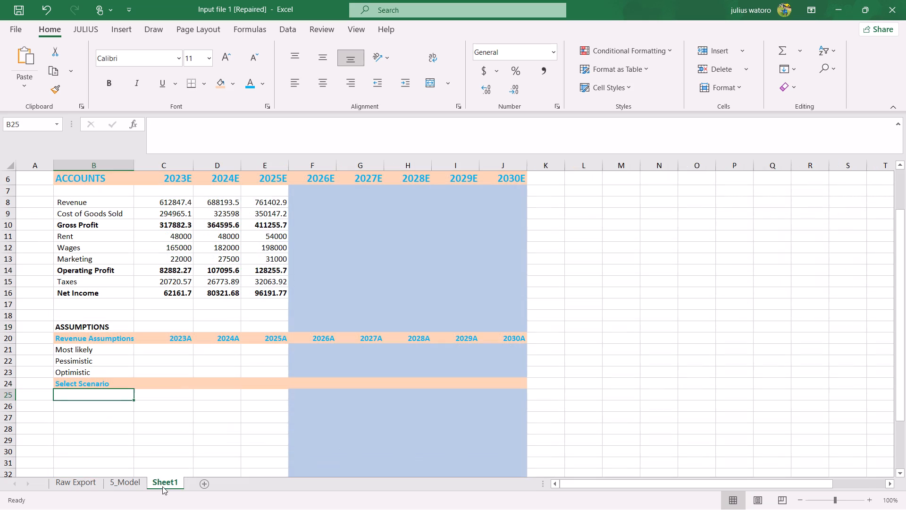
left_click(90, 422)
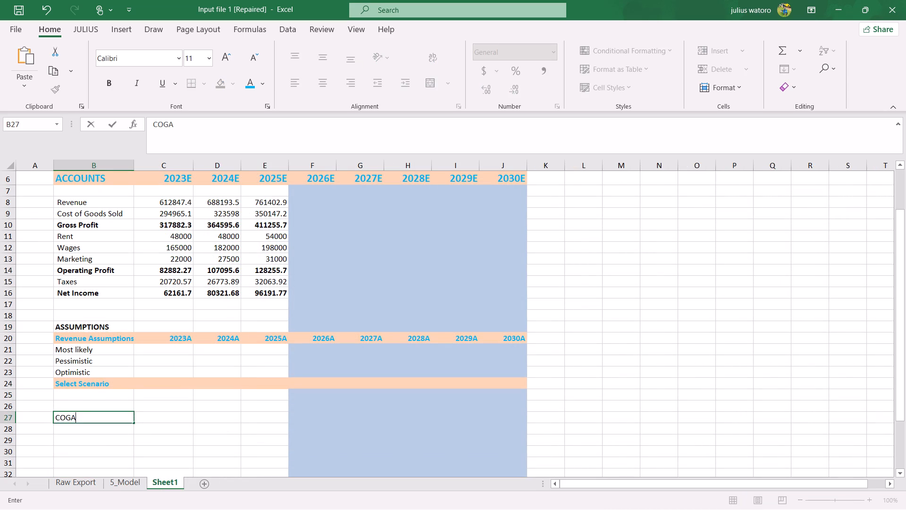
type("as a")
key("space")
type("% of revenue")
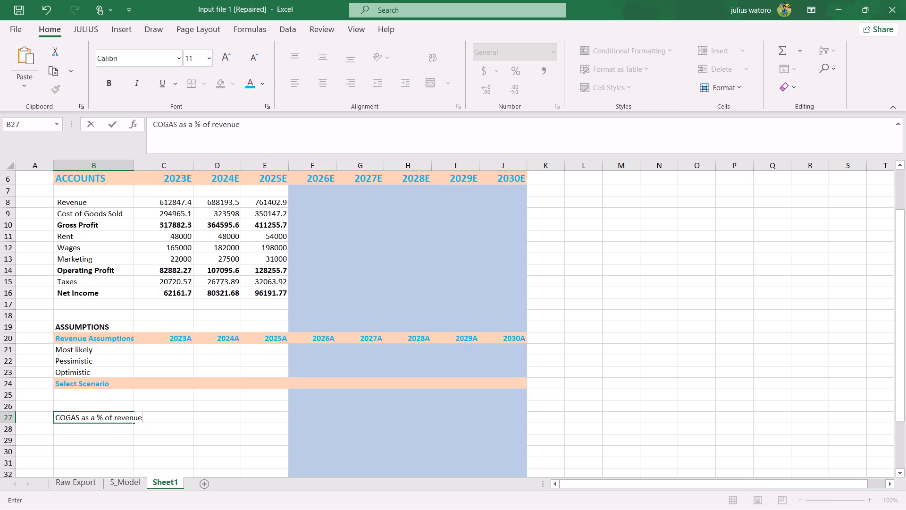
key("Return")
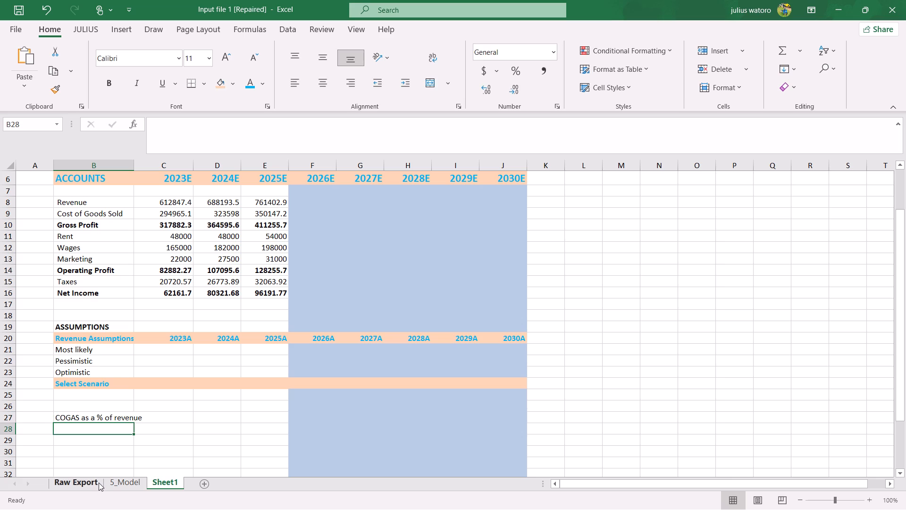
Check the COGAS block on 5_Model and enter "Most Likely" in B28 of Sheet1.
left_click(99, 483)
left_click(111, 483)
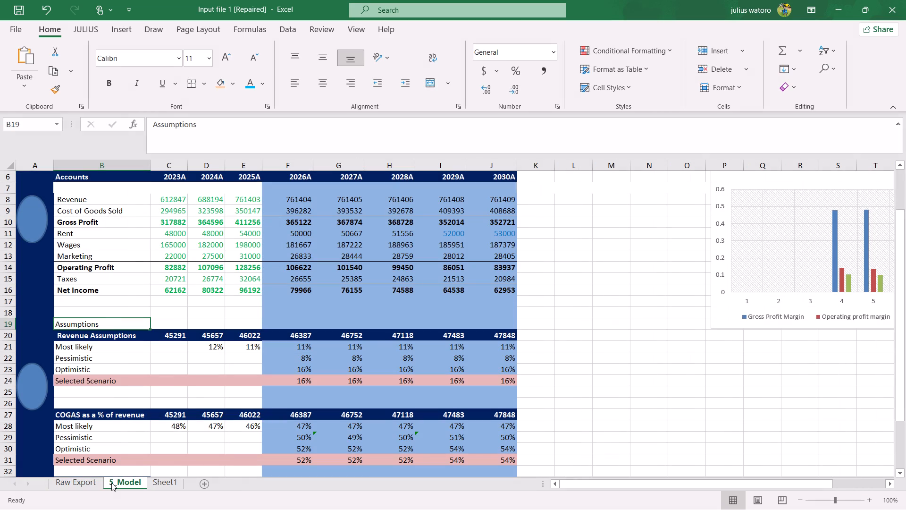
scroll(173, 423, "down", 1)
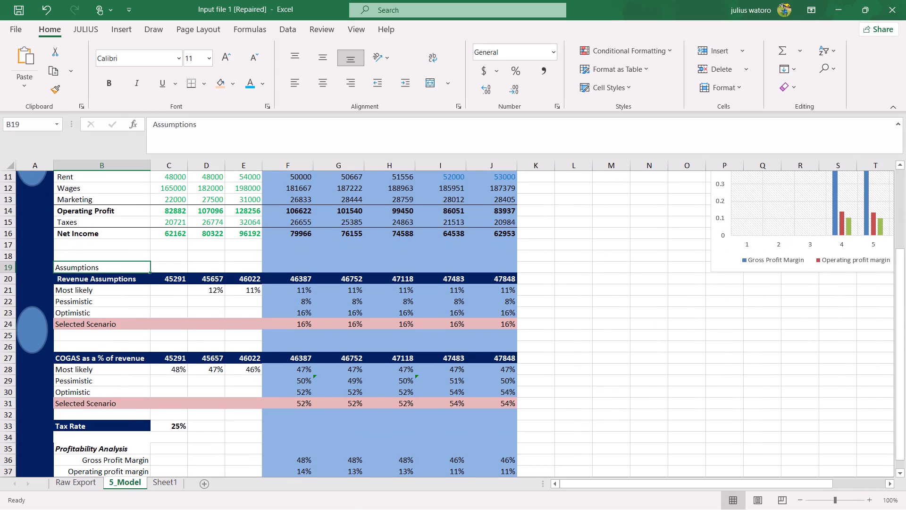
left_click(167, 484)
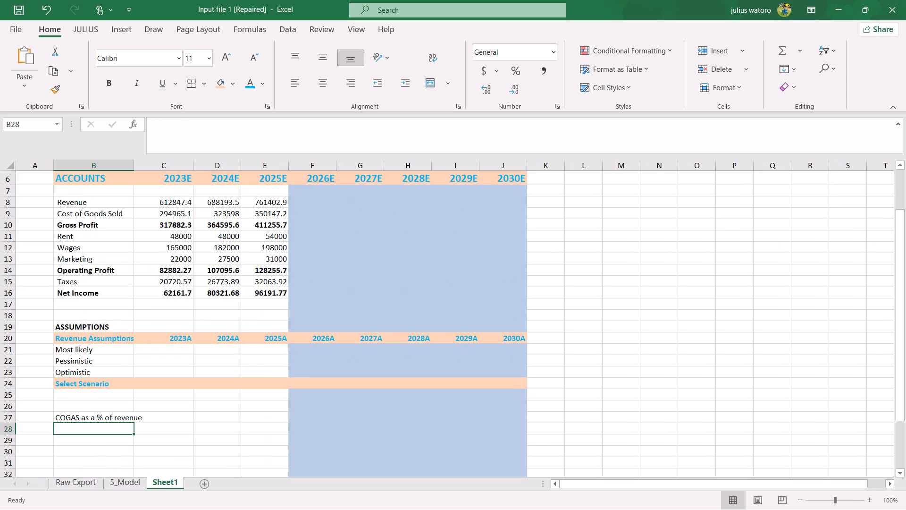
type("oat")
key("space")
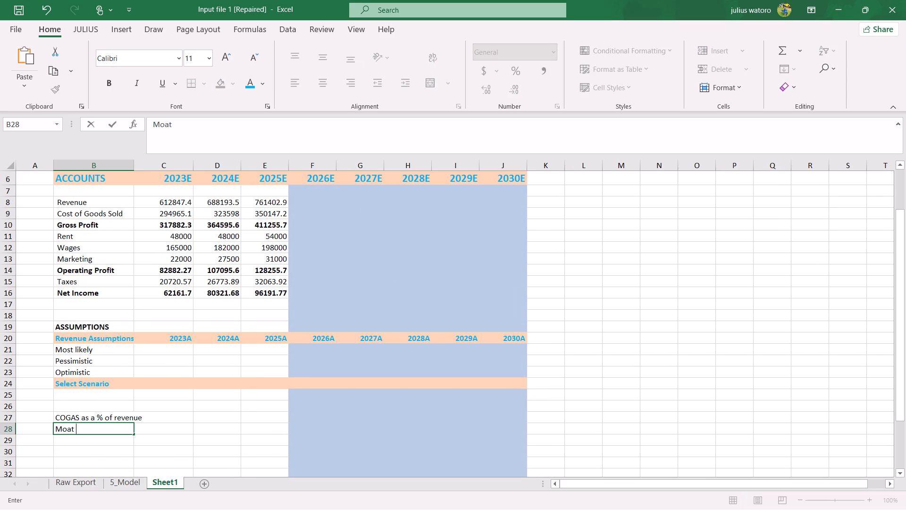
key("BackSpace")
key("BackSpace")
key("s")
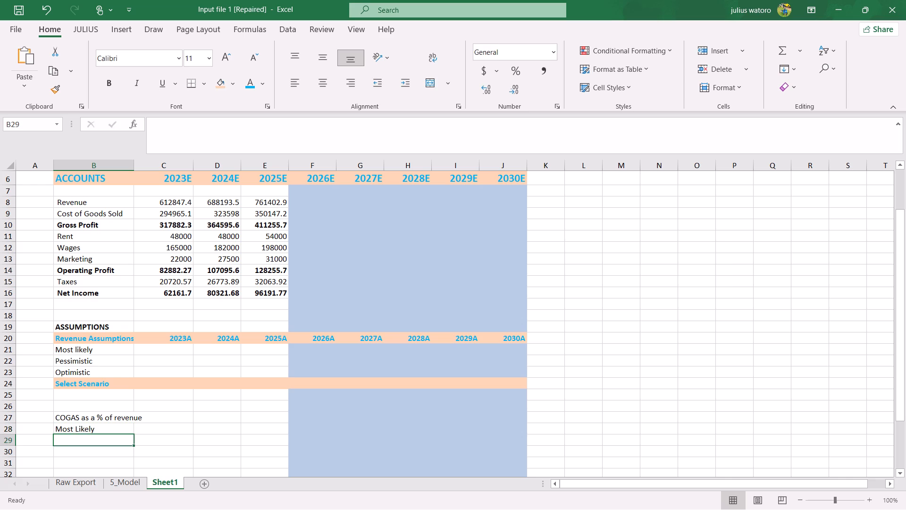
Enter "Pessimistic" in B29 and "Optimistic" in B30 of the COGAS block on Sheet1.
type("ess")
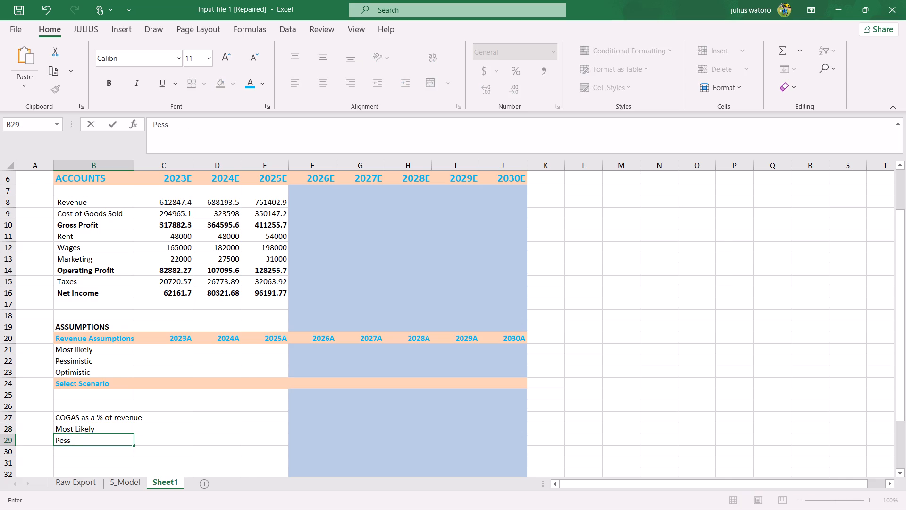
key("u")
key("BackSpace")
type("in")
key("BackSpace")
type("mistic")
key("Return")
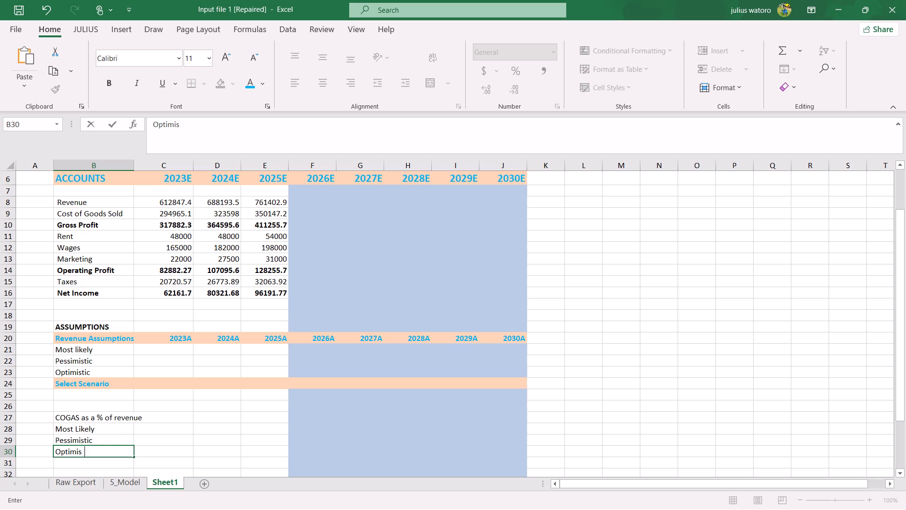
key("Return")
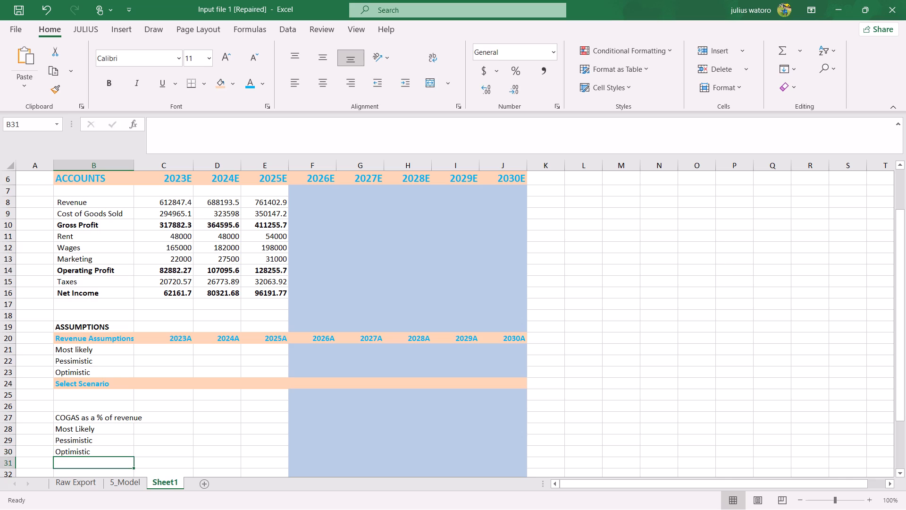
Check the COGAS block's last row label on 5_Model and enter "Select Scenario" in B31 of Sheet1.
left_click(112, 480)
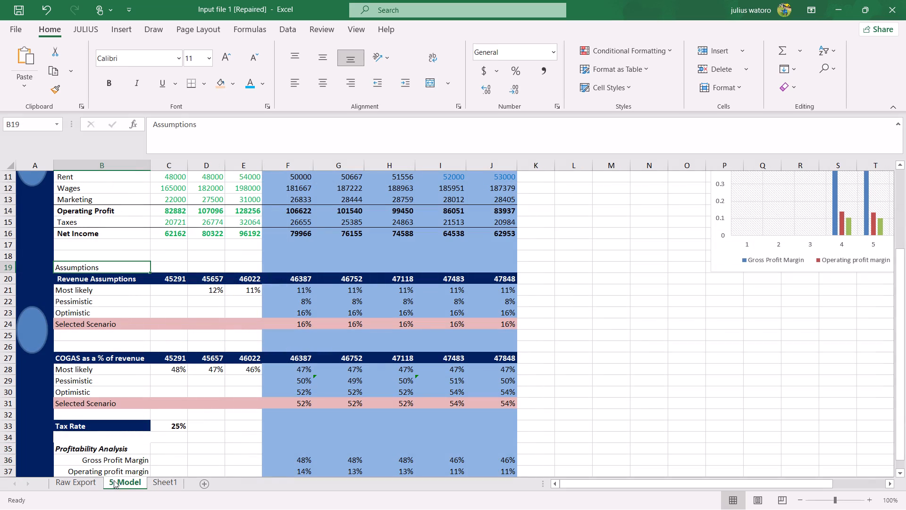
left_click(165, 483)
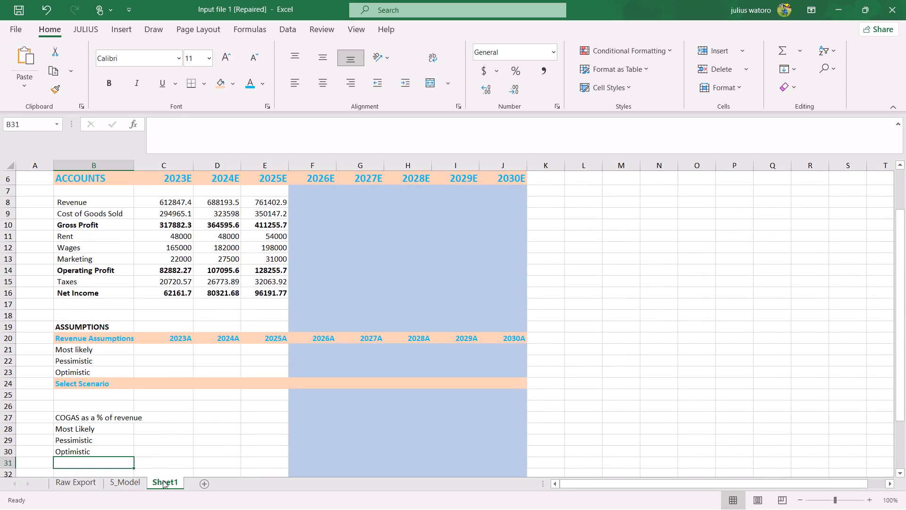
key("s")
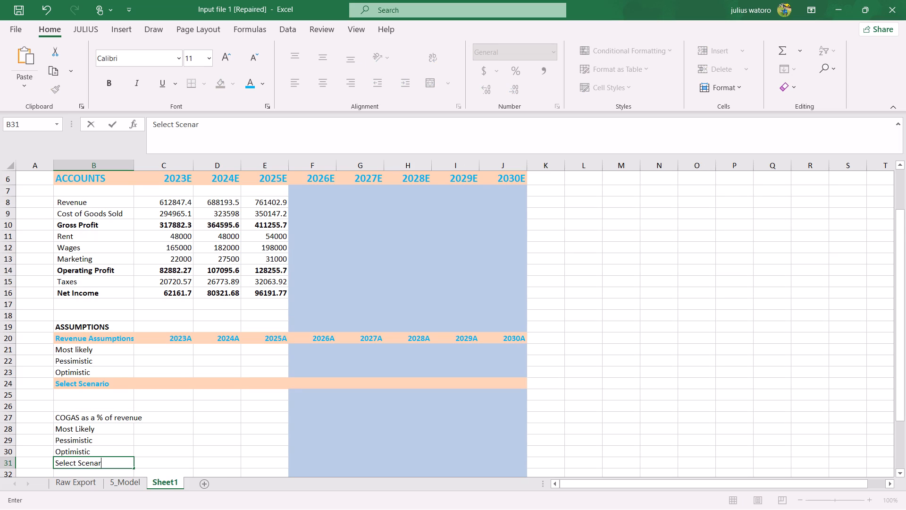
key("Return")
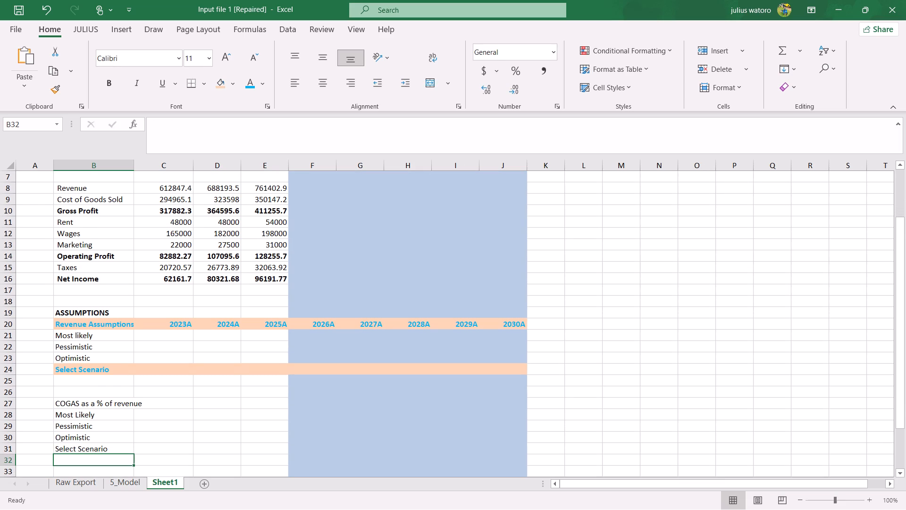
Format the COGAS block's Select Scenario row, cells B31:J31, with the light orange fill and bold light blue text.
left_click_drag(123, 448, 117, 450)
left_click_drag(117, 450, 513, 453)
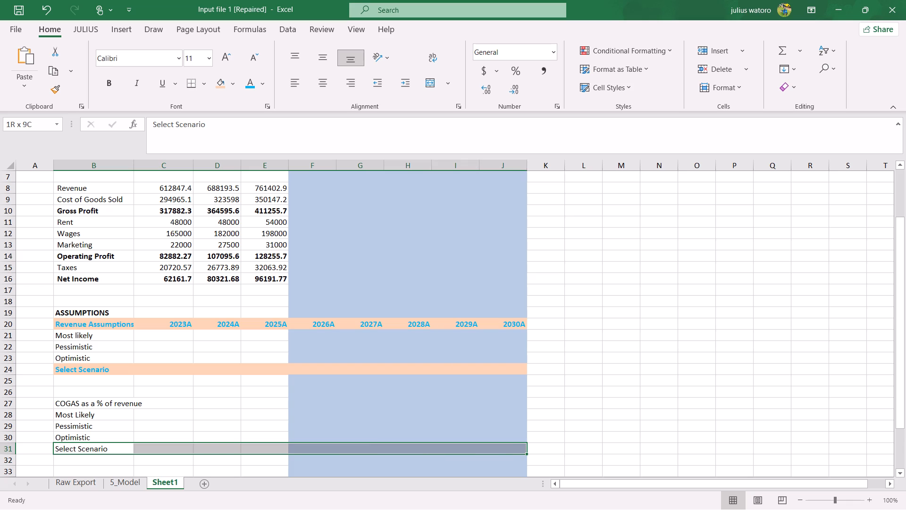
left_click_drag(513, 453, 523, 453)
left_click(222, 80)
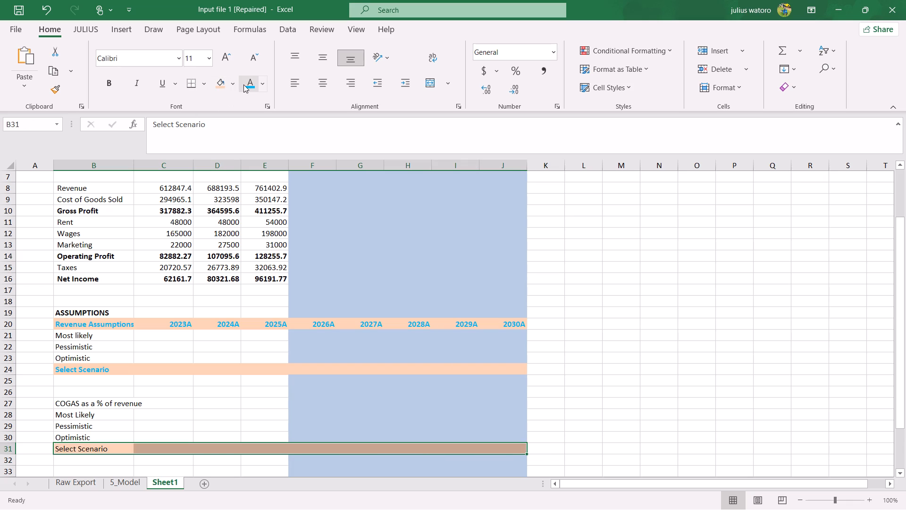
left_click(244, 84)
left_click(115, 89)
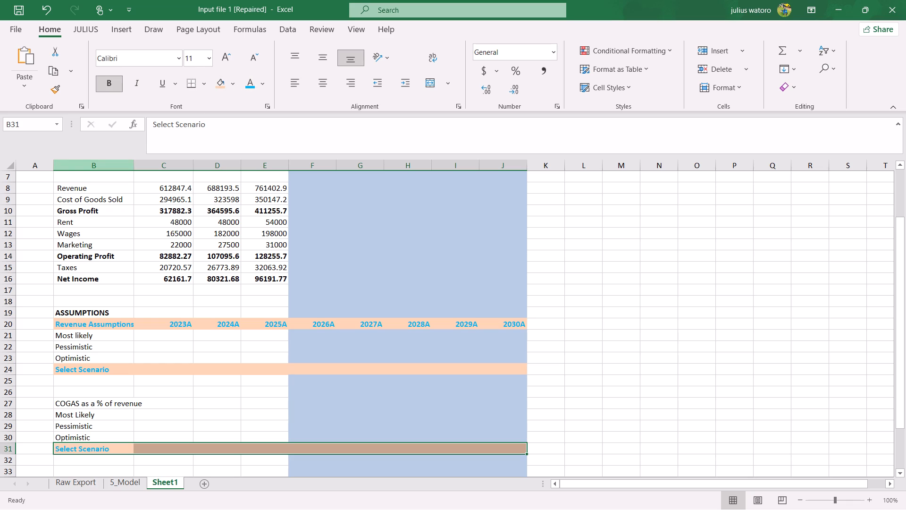
Check the COGAS heading row on 5_Model and format B27:J27 of Sheet1 with the light orange fill and bold light blue text.
scroll(188, 405, "down", 1)
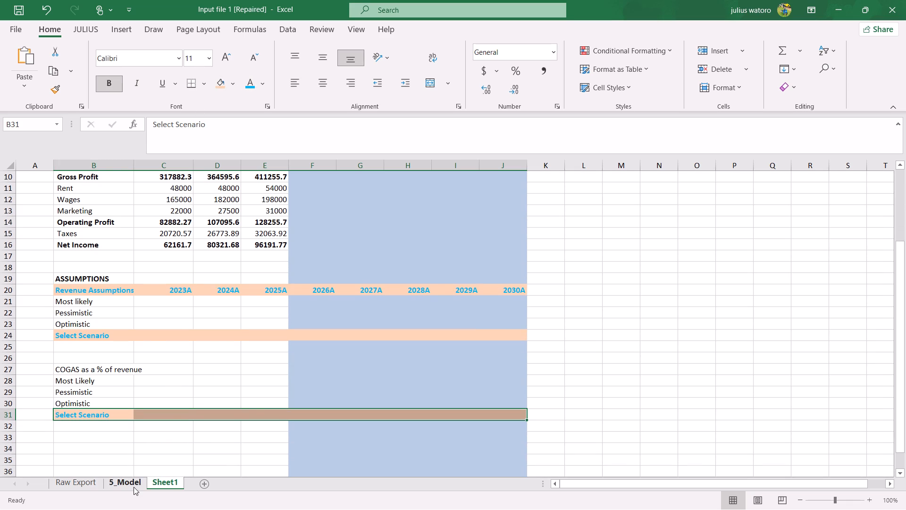
left_click(134, 487)
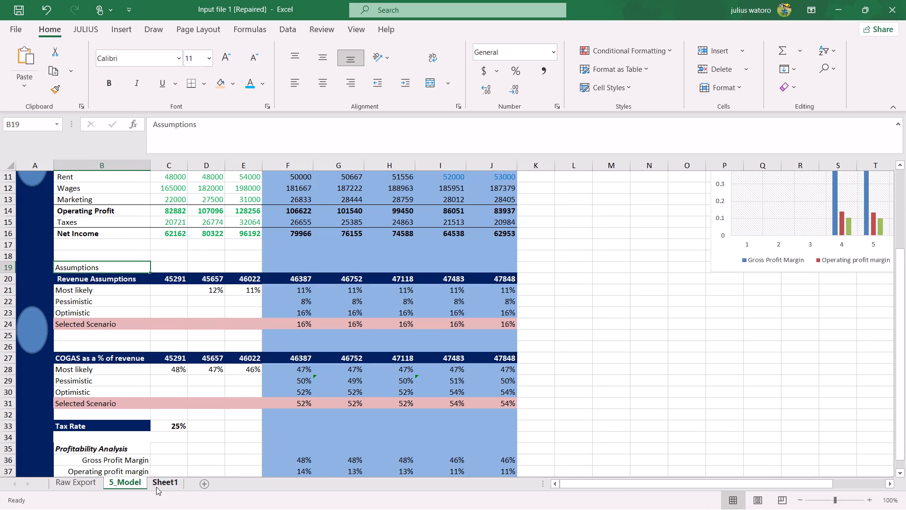
left_click(163, 489)
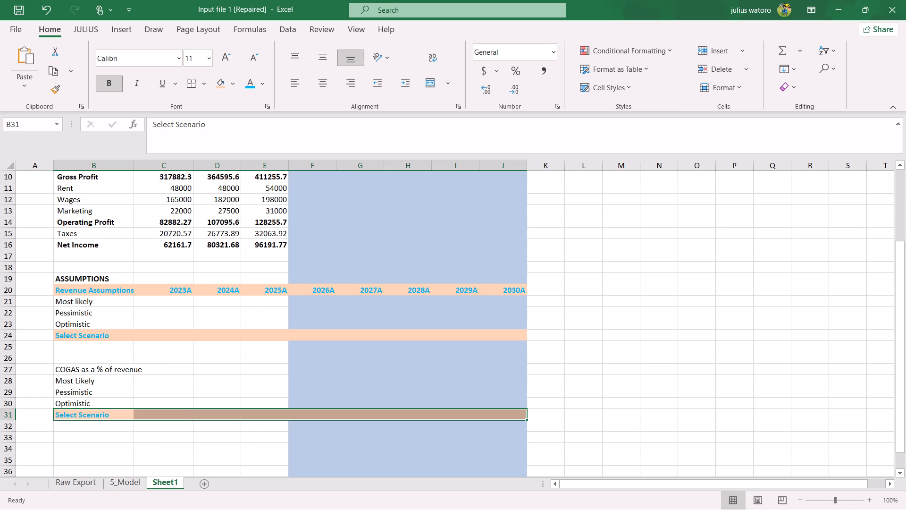
left_click(75, 370)
left_click_drag(83, 370, 170, 381)
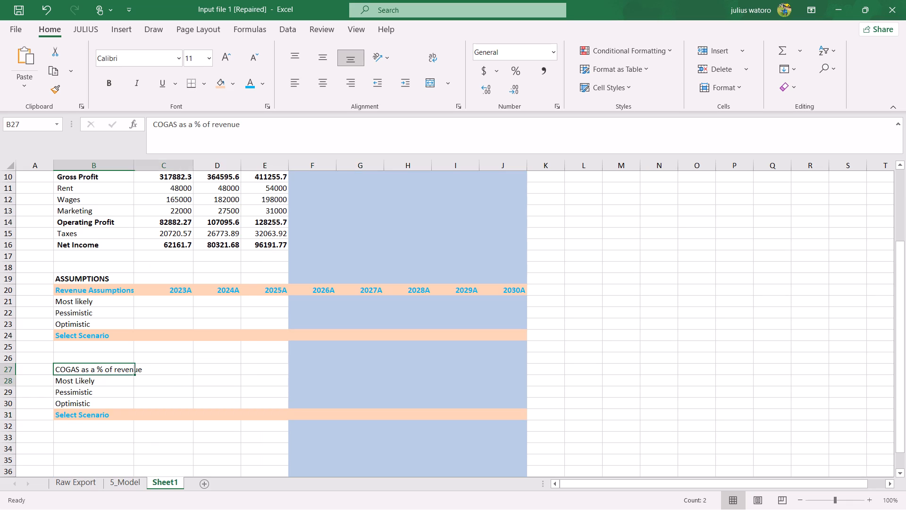
left_click_drag(170, 381, 472, 371)
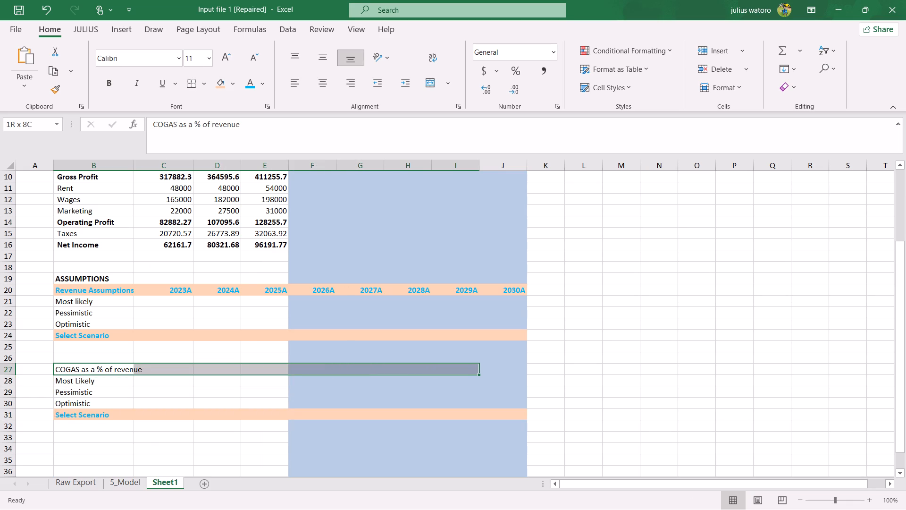
left_click_drag(472, 371, 513, 372)
scroll(424, 341, "up", 2)
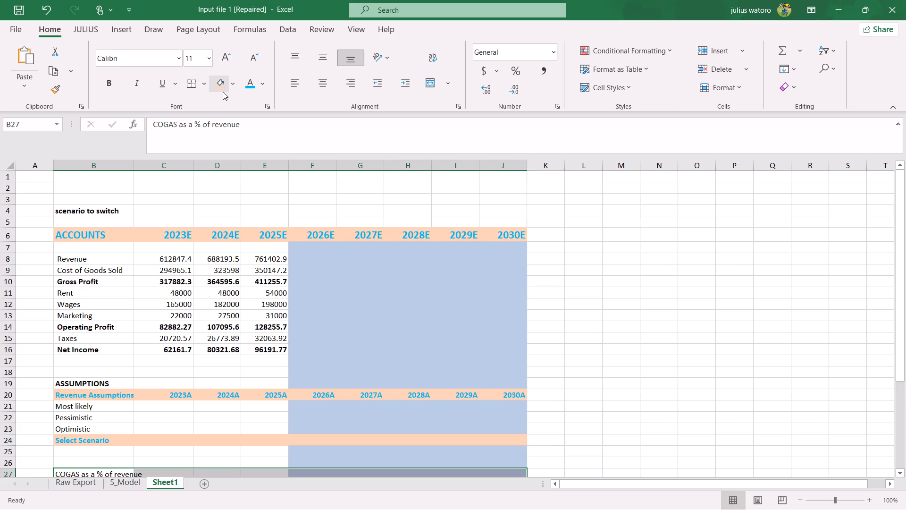
left_click(223, 92)
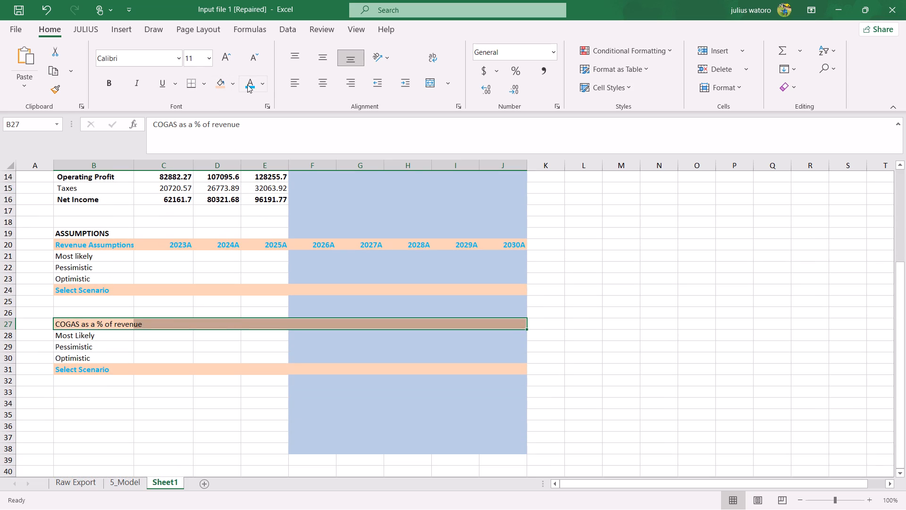
left_click(247, 86)
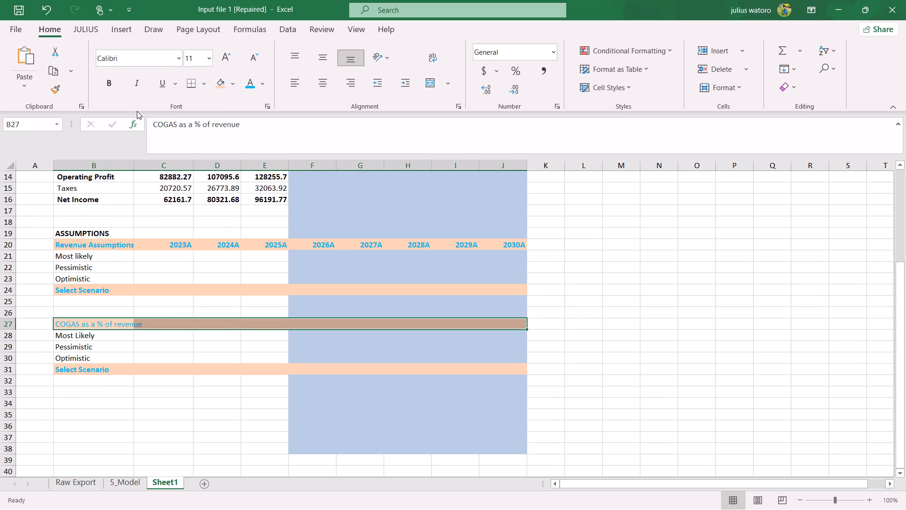
left_click(108, 87)
left_click(155, 329)
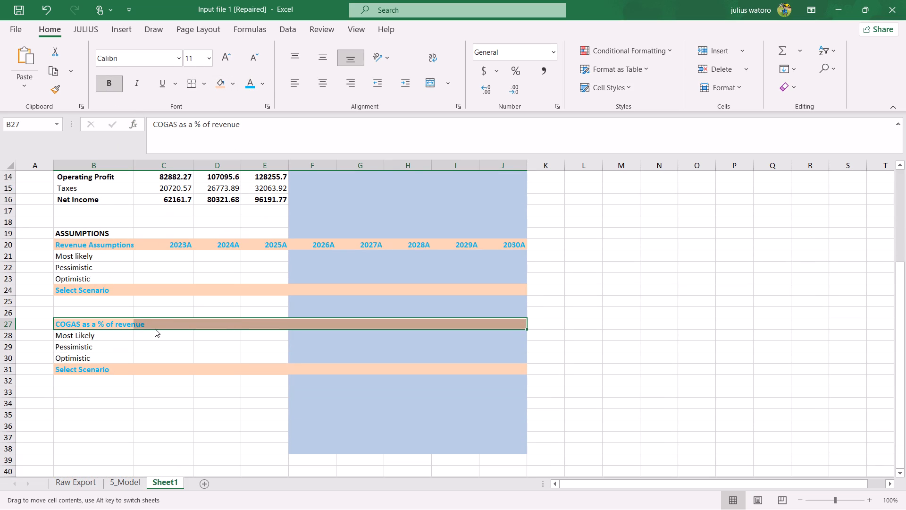
left_click(122, 362)
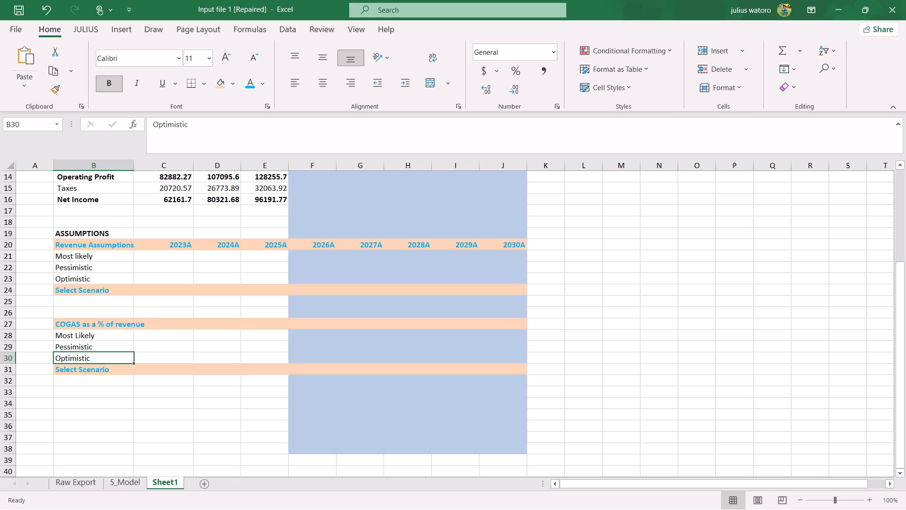
Check the rows below the COGAS block on 5_Model and enter "Tax Rate" in B33 of Sheet1.
left_click(85, 380)
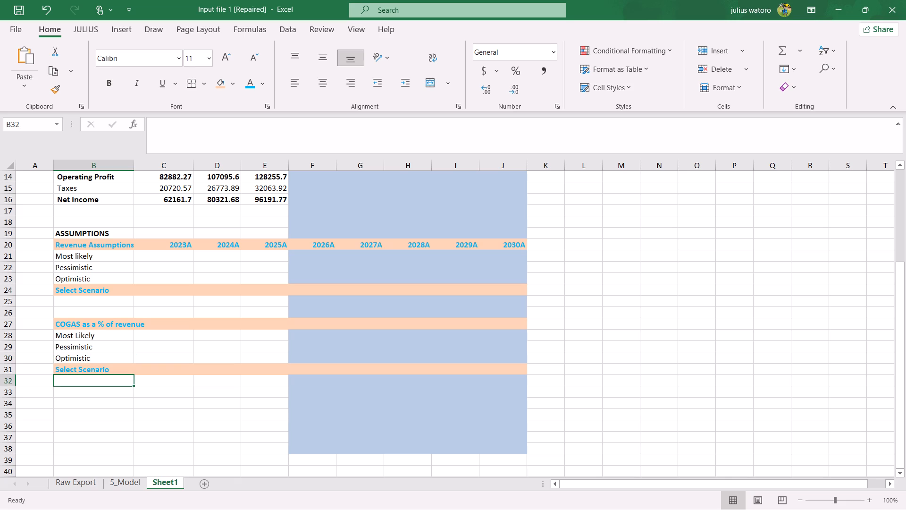
left_click(121, 483)
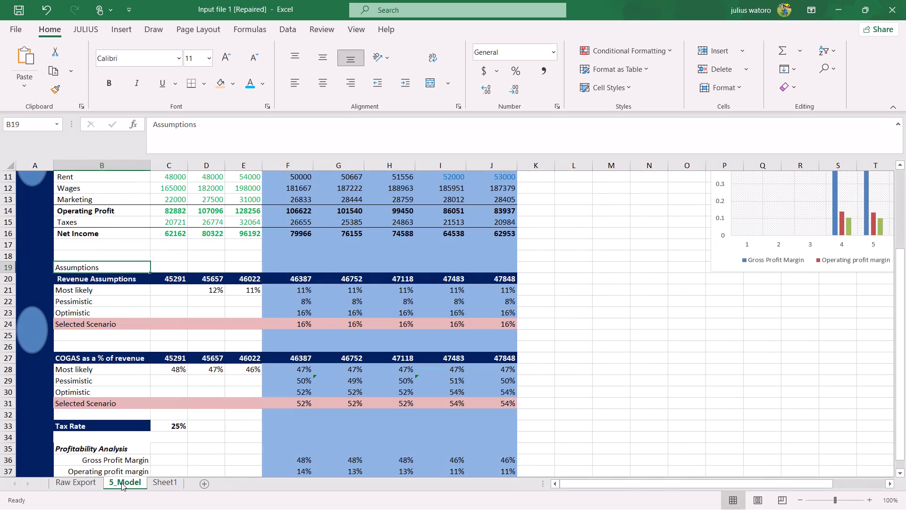
scroll(163, 433, "down", 2)
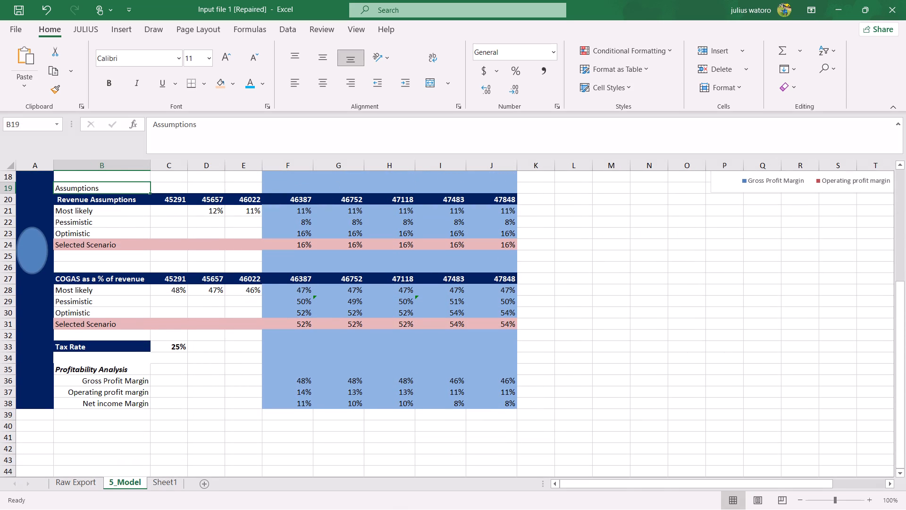
left_click(168, 485)
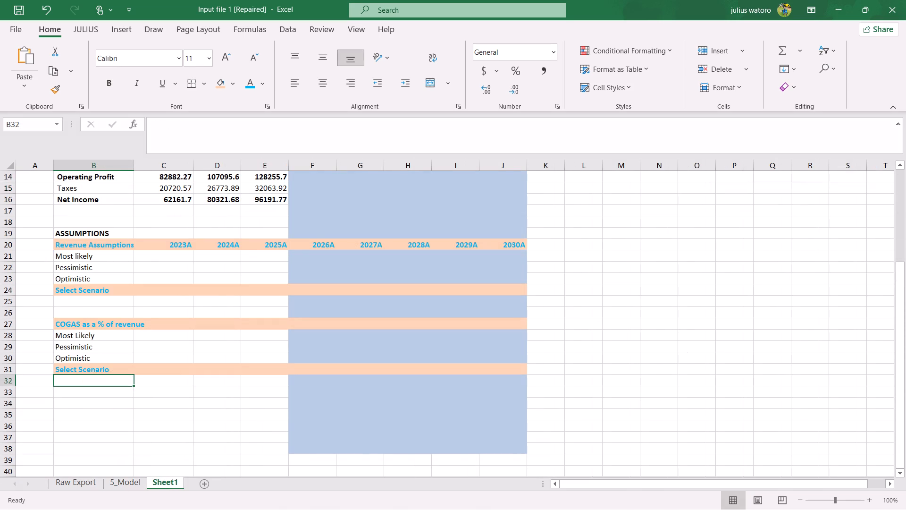
left_click(131, 481)
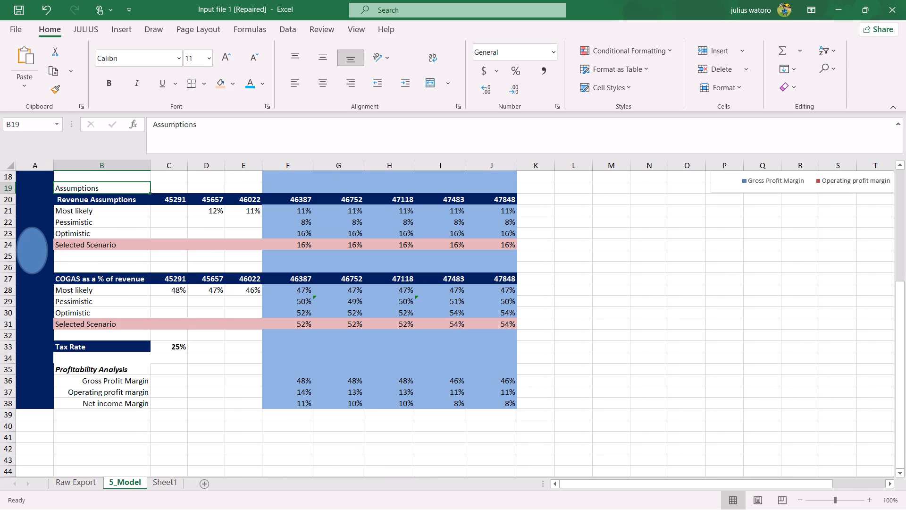
left_click(166, 480)
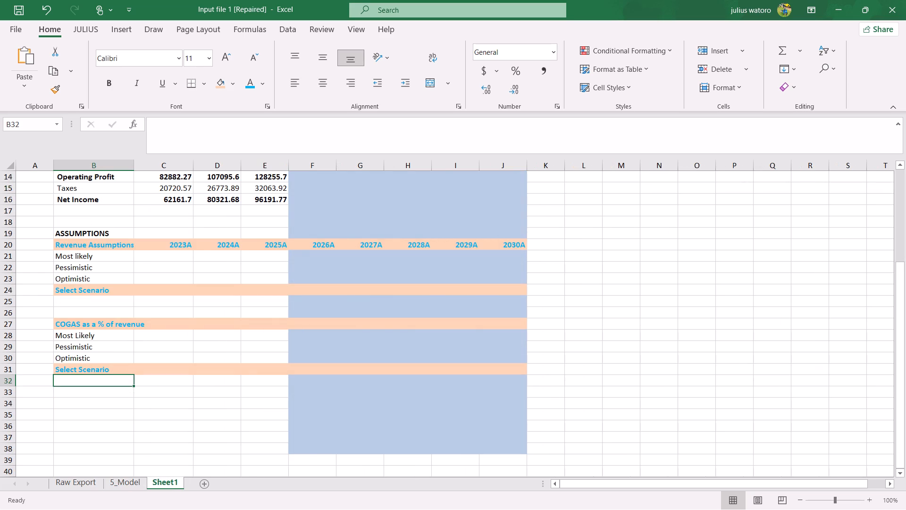
left_click(105, 392)
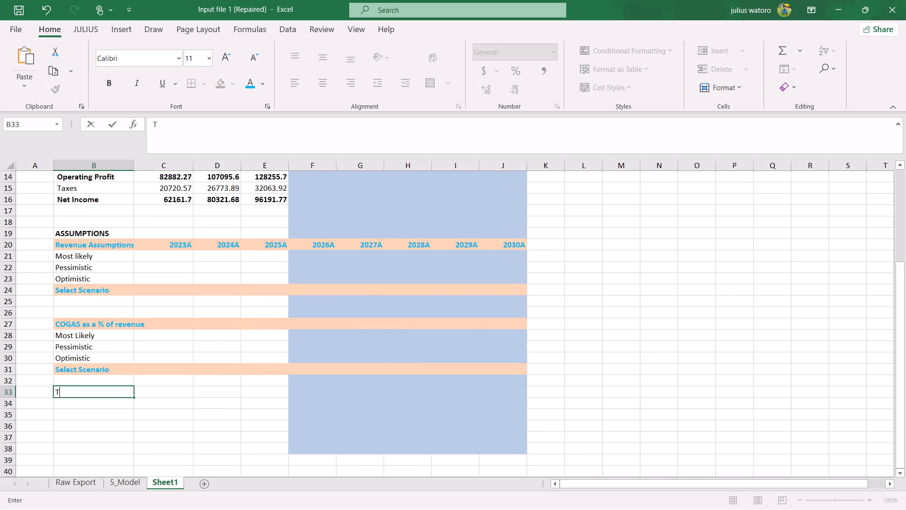
type("ate")
key("Right")
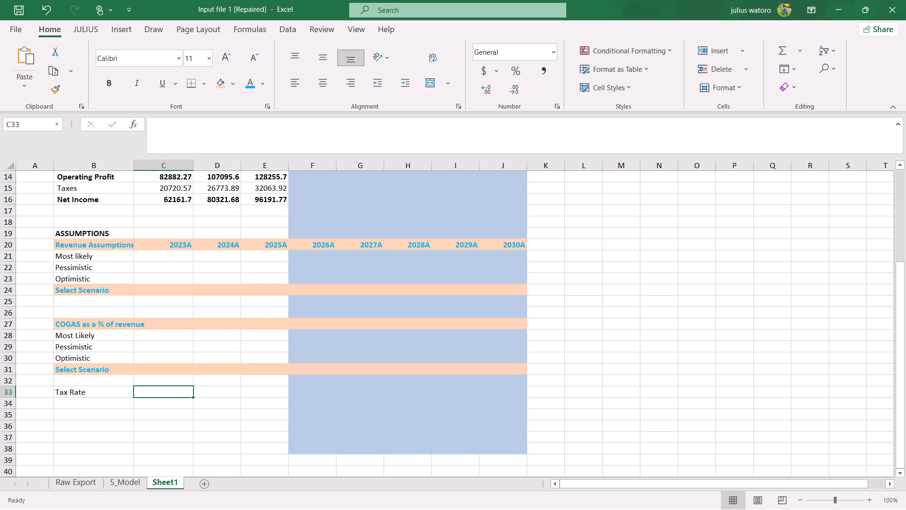
Check the tax rate value on 5_Model and enter 25% in C33 of Sheet1.
left_click(123, 484)
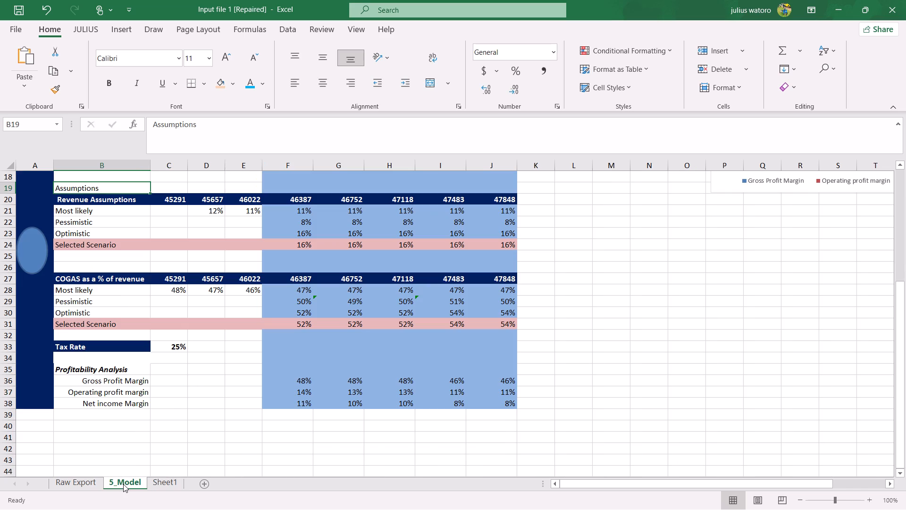
left_click(165, 481)
type("25")
key("shift+percent")
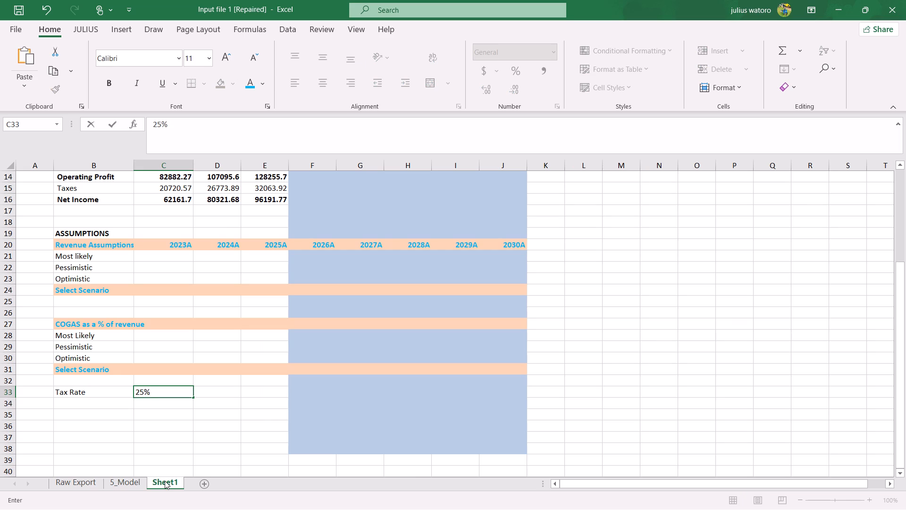
key("Return")
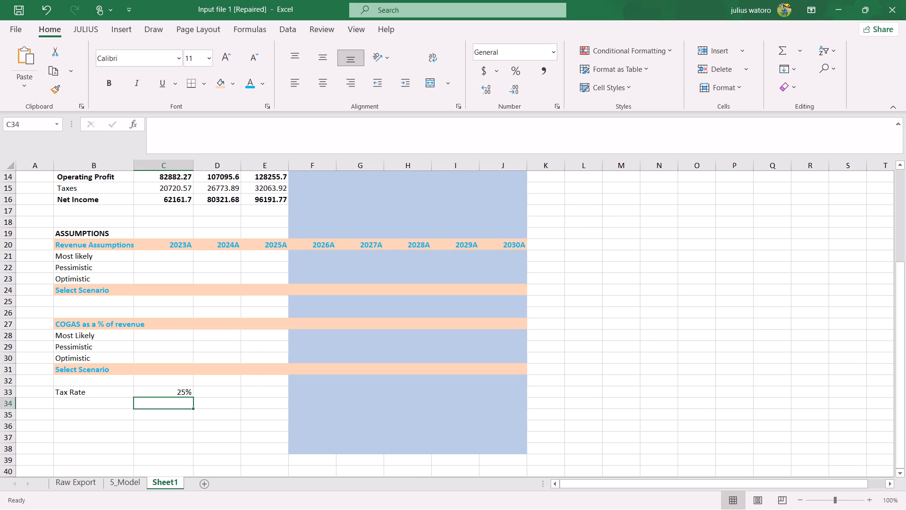
Format the Tax Rate cells B33:C33 on Sheet1 with bold text and the standard blue fill.
left_click(112, 397)
left_click_drag(106, 394, 189, 391)
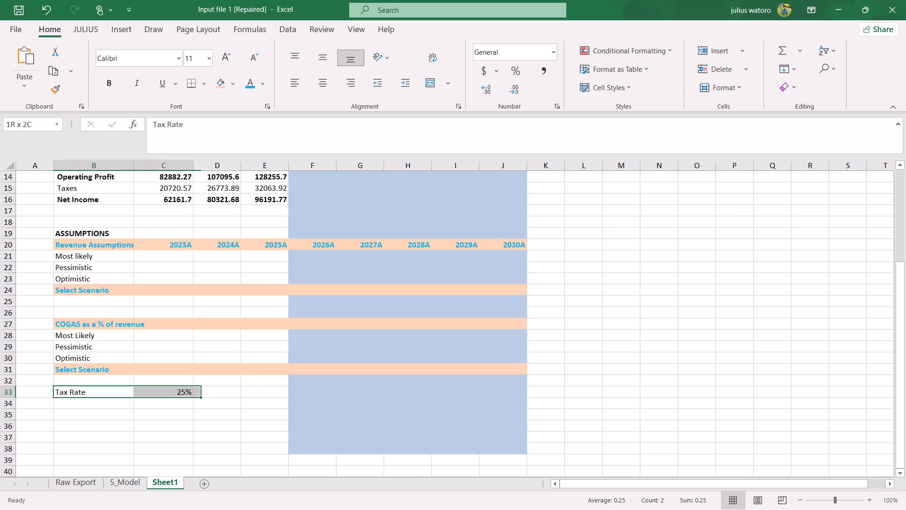
left_click_drag(189, 391, 184, 393)
left_click(113, 89)
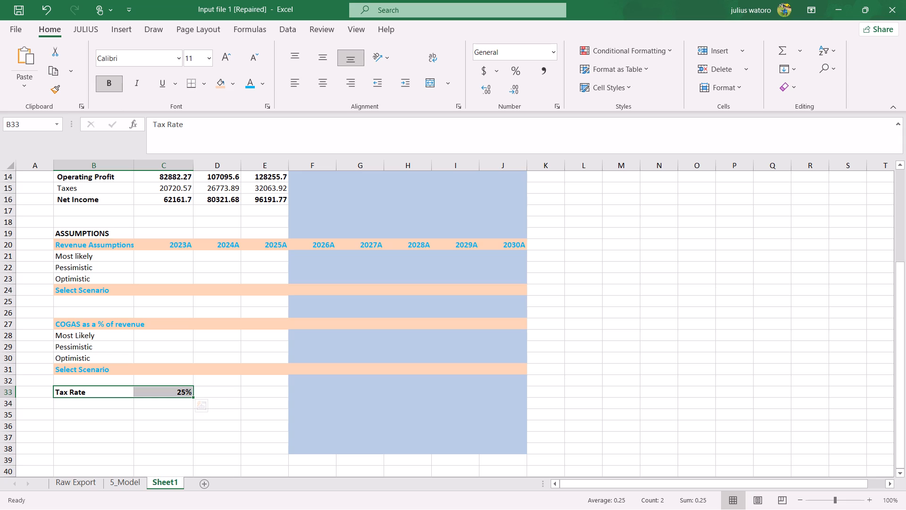
left_click(230, 85)
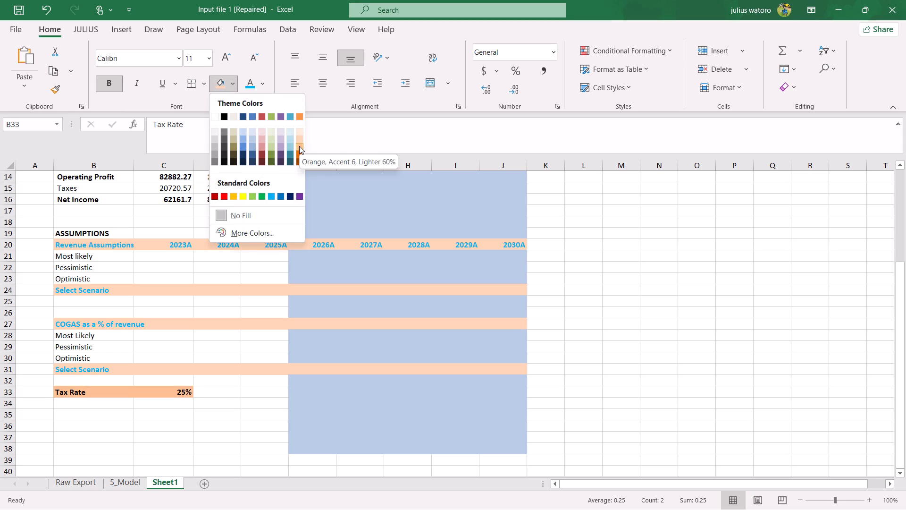
left_click(281, 196)
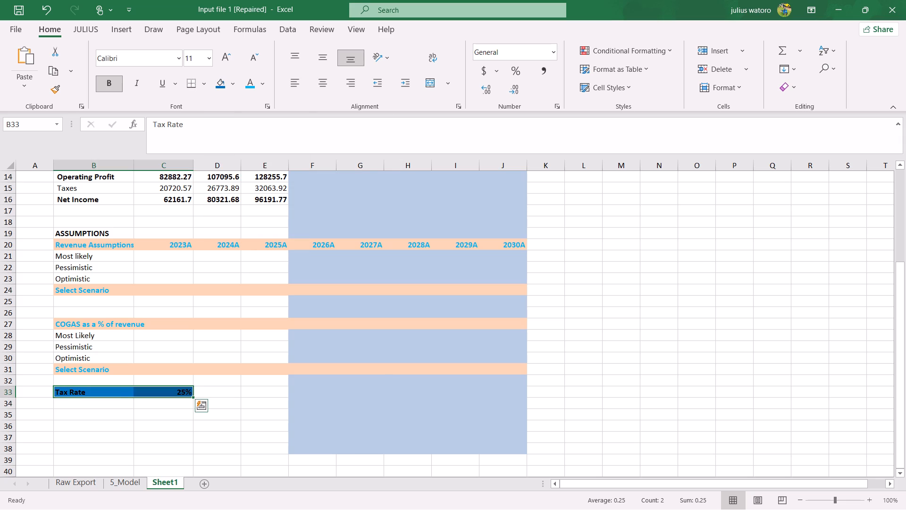
left_click(152, 393)
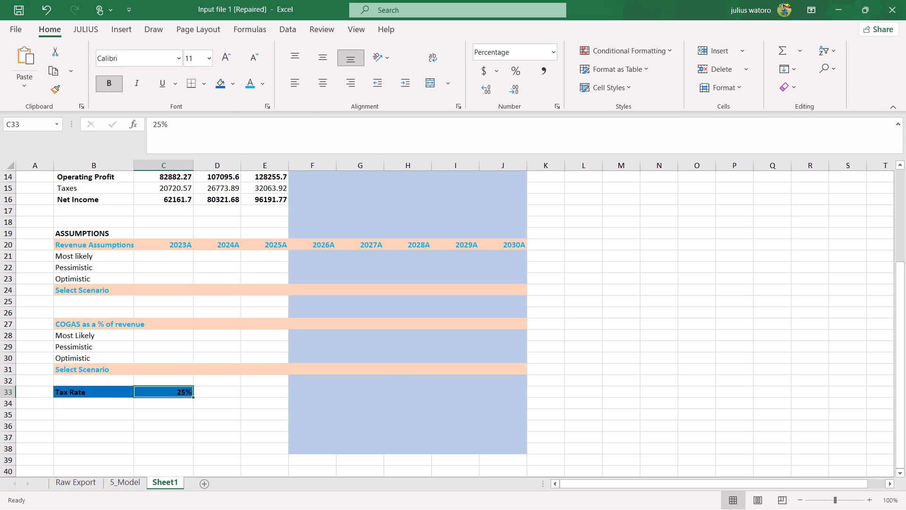
Check the section below Tax Rate on 5_Model and enter "Profitability Analysis" in B35 of Sheet1.
left_click(109, 406)
left_click(109, 481)
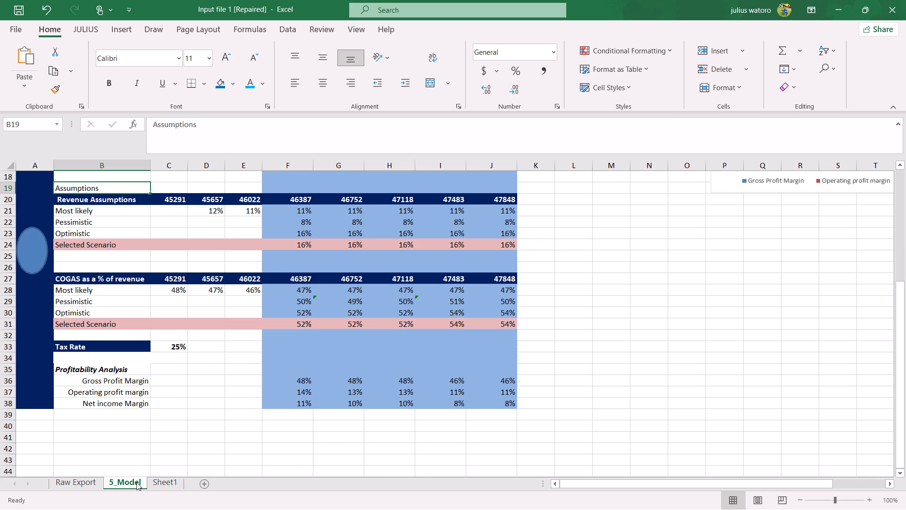
left_click(159, 482)
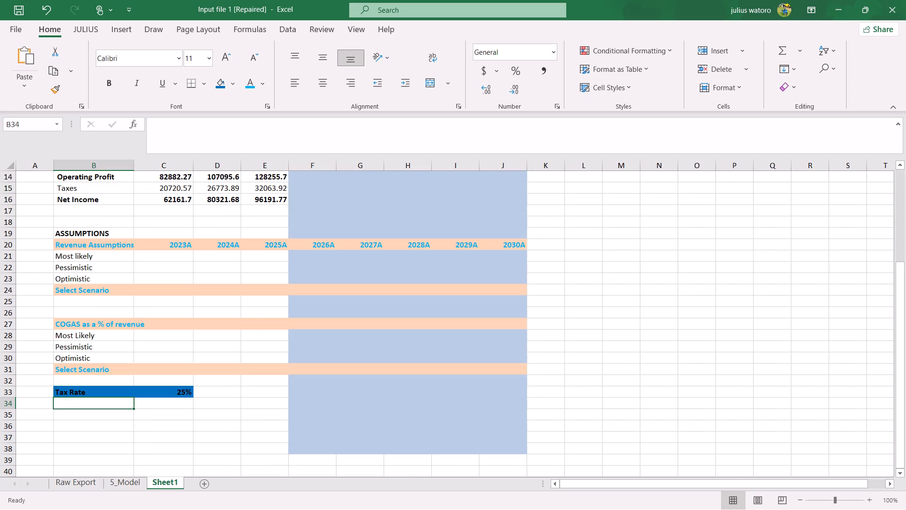
left_click(111, 420)
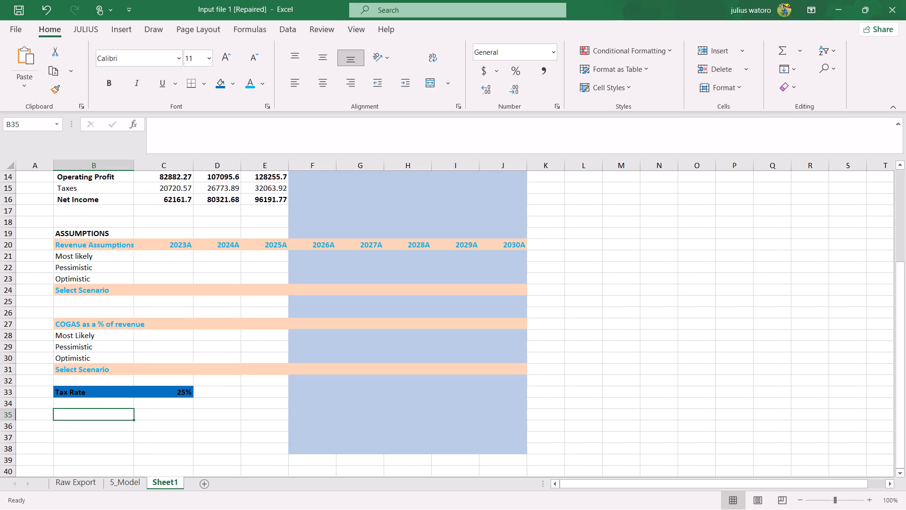
type("rofitabu")
key("BackSpace")
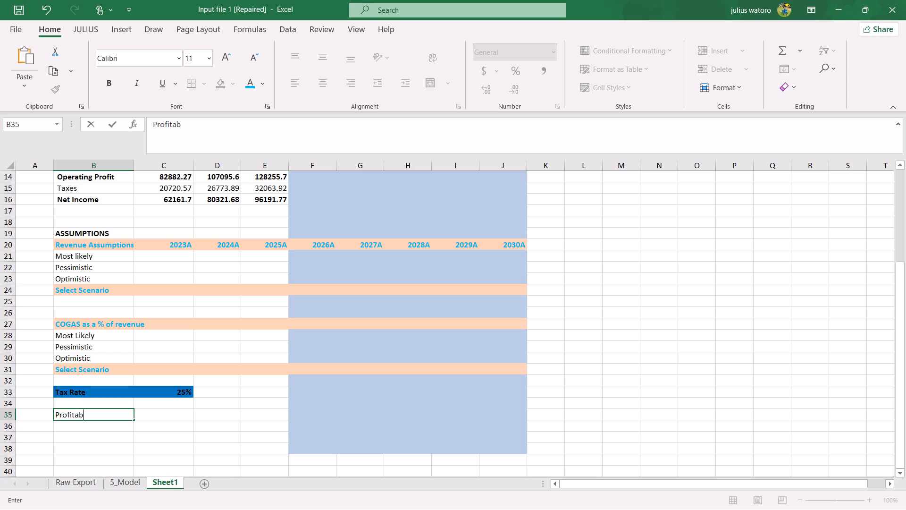
type("ility")
key("space")
key("a")
type("nalysis")
left_click(233, 79)
left_click(167, 407)
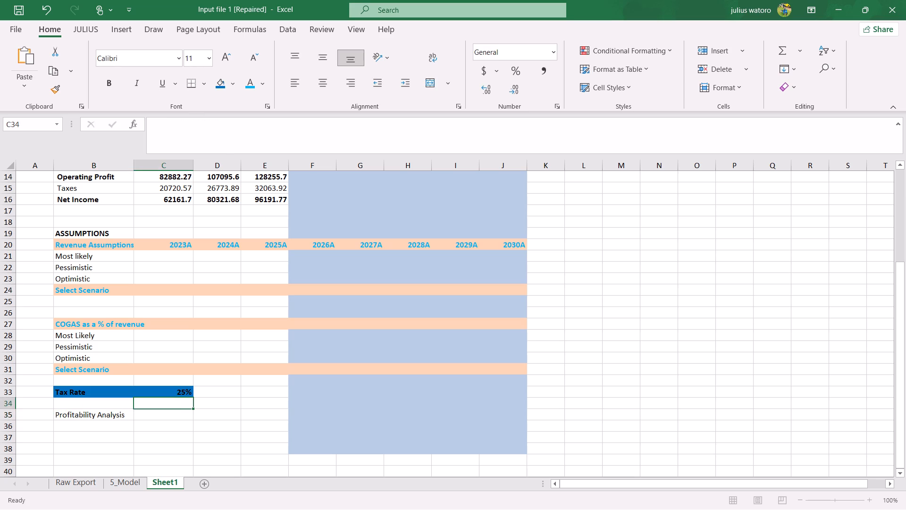
Make the Profitability Analysis heading in B35 bold.
left_click(129, 420)
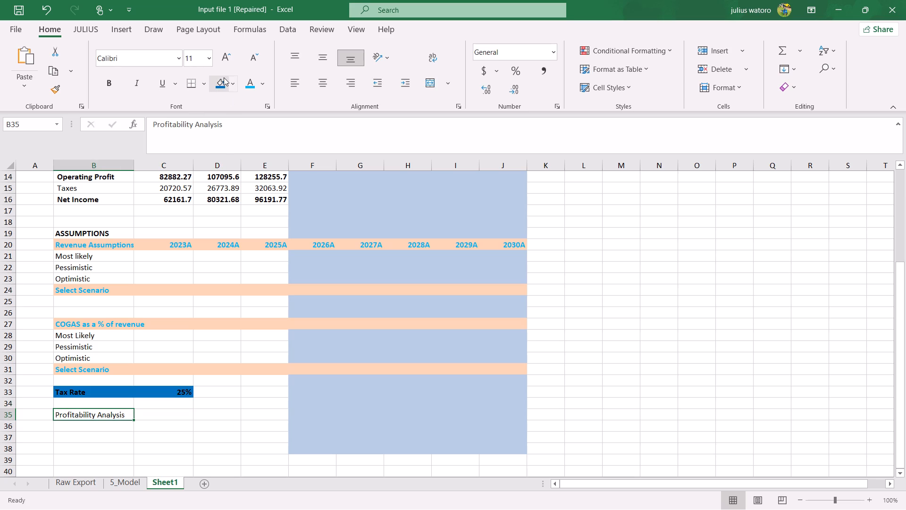
left_click(230, 80)
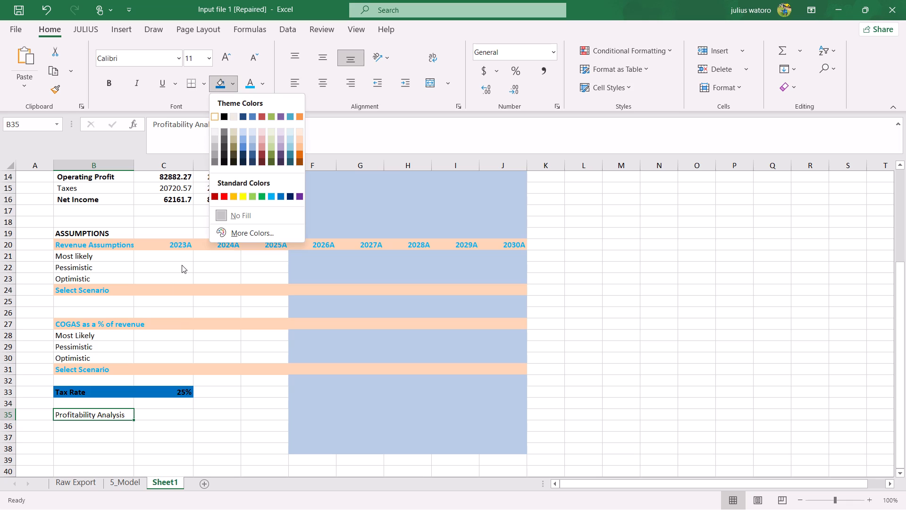
left_click_drag(144, 198, 109, 82)
left_click(109, 82)
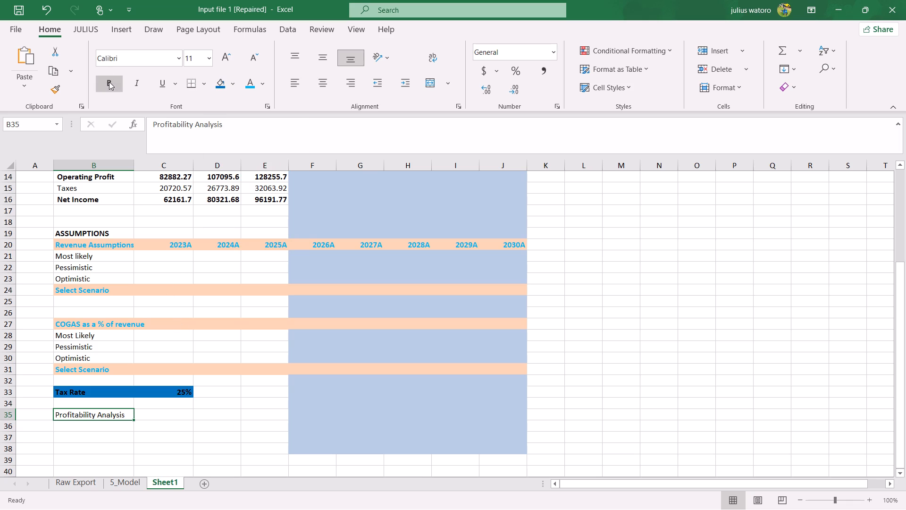
Check the first profitability row on 5_Model and enter the gross profit margin label in B36 of Sheet1.
left_click(129, 489)
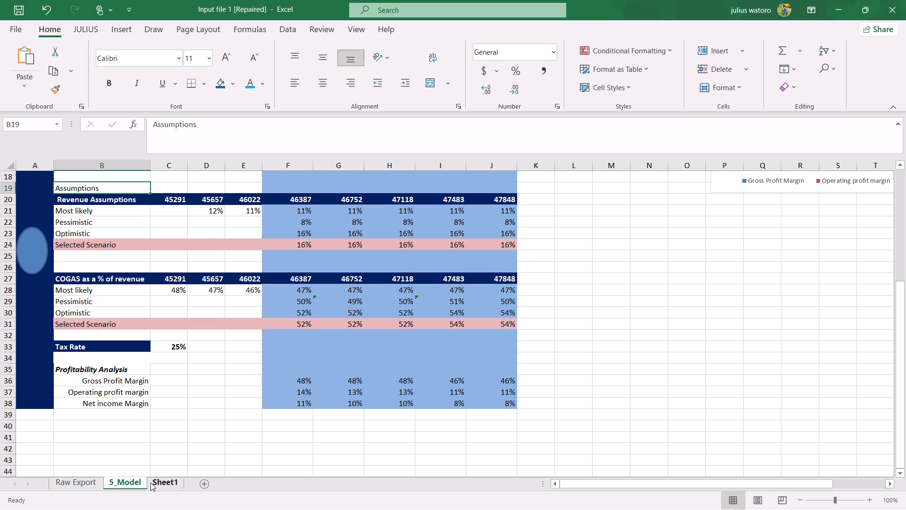
left_click(151, 483)
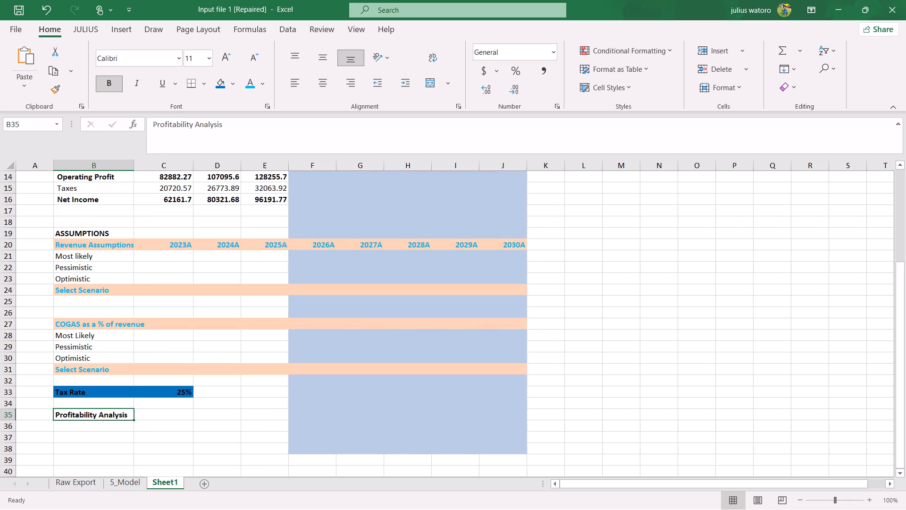
left_click(121, 425)
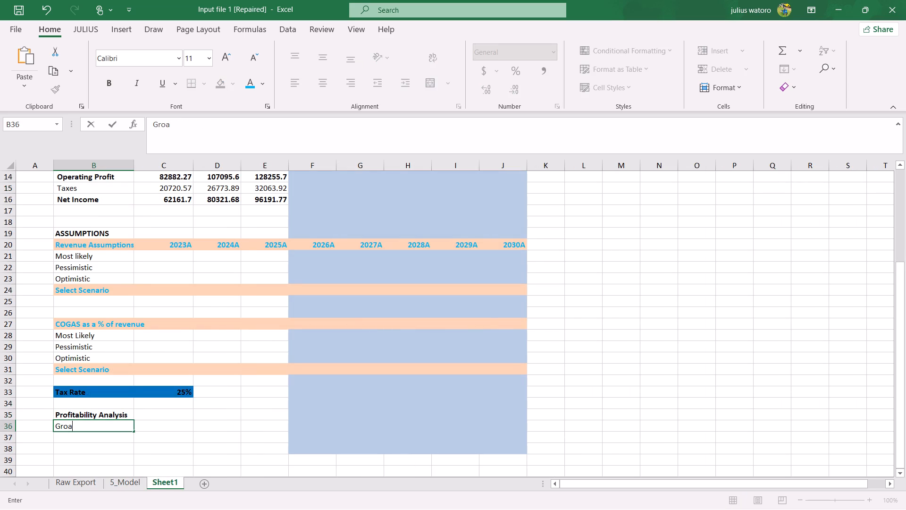
key("p")
type("roff")
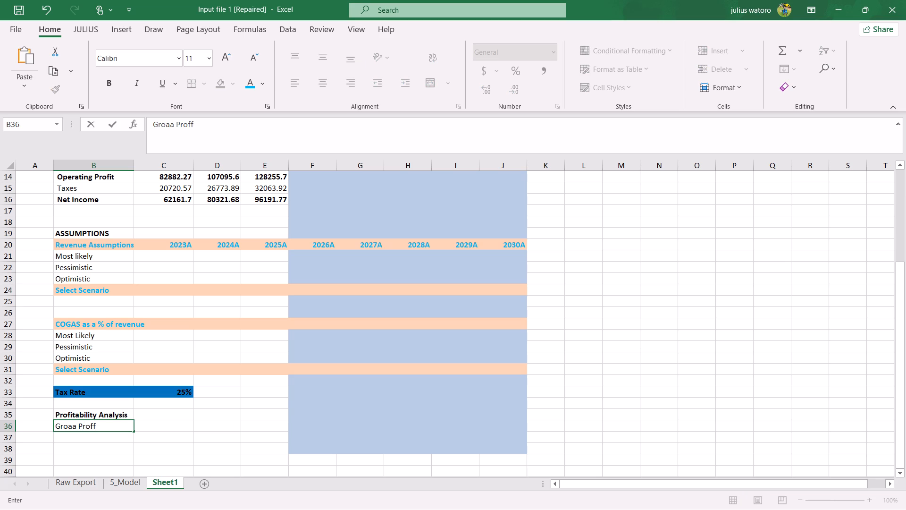
key("BackSpace")
type("it")
key("space")
key("m")
type("argin")
key("Return")
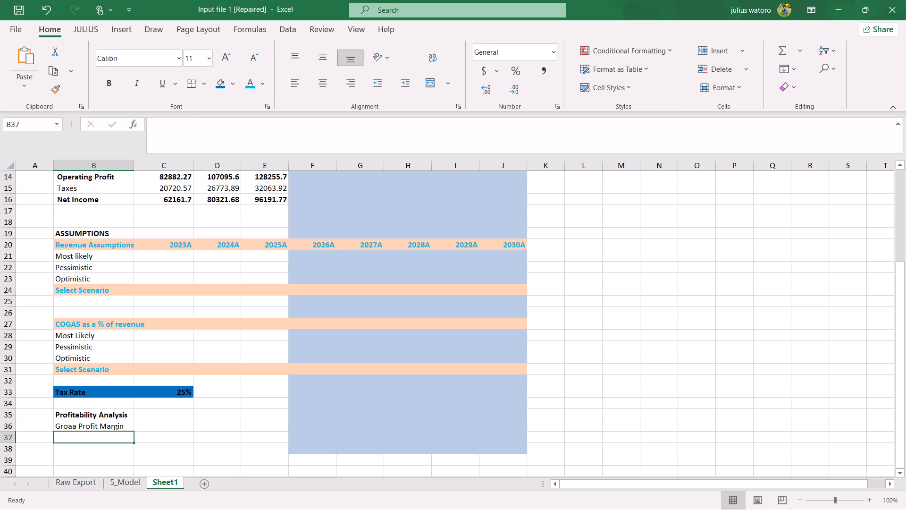
Check the second profitability row on 5_Model and enter "Operating Profit Margin" in B37 of Sheet1.
left_click(112, 478)
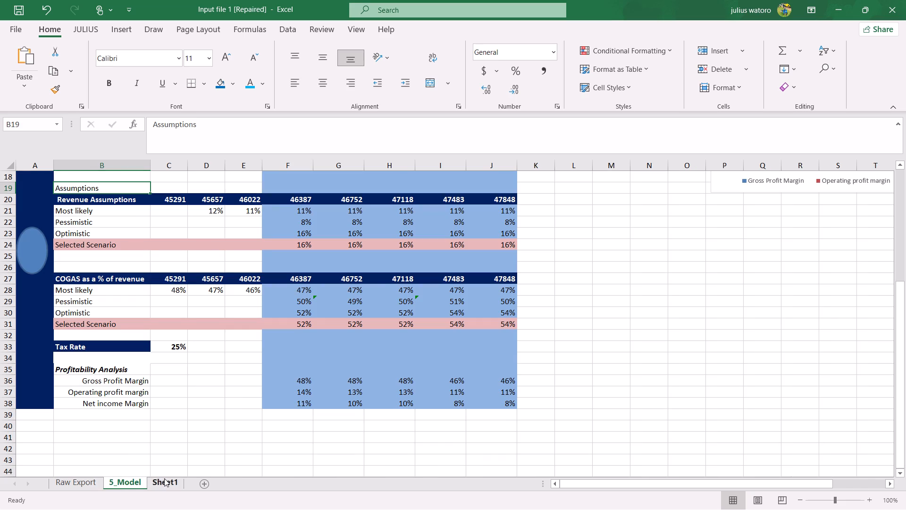
left_click(164, 479)
key("o")
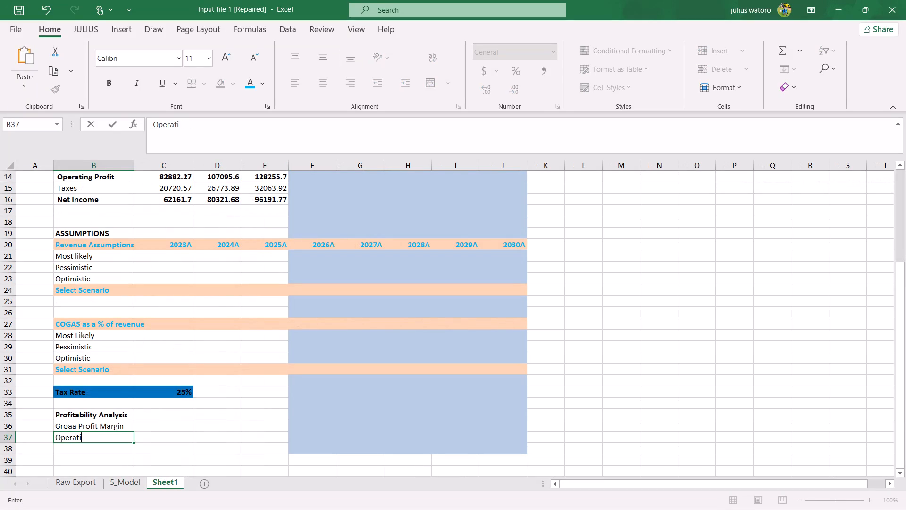
key("g")
key("space")
type("argin")
left_click(126, 429)
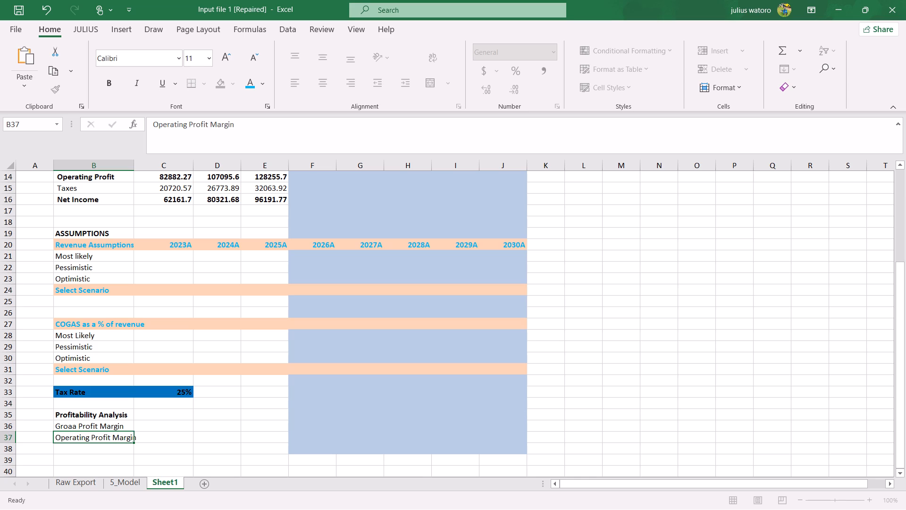
Correct the spelling of the label in B36 to "Gross Profit Margin".
left_click(117, 423)
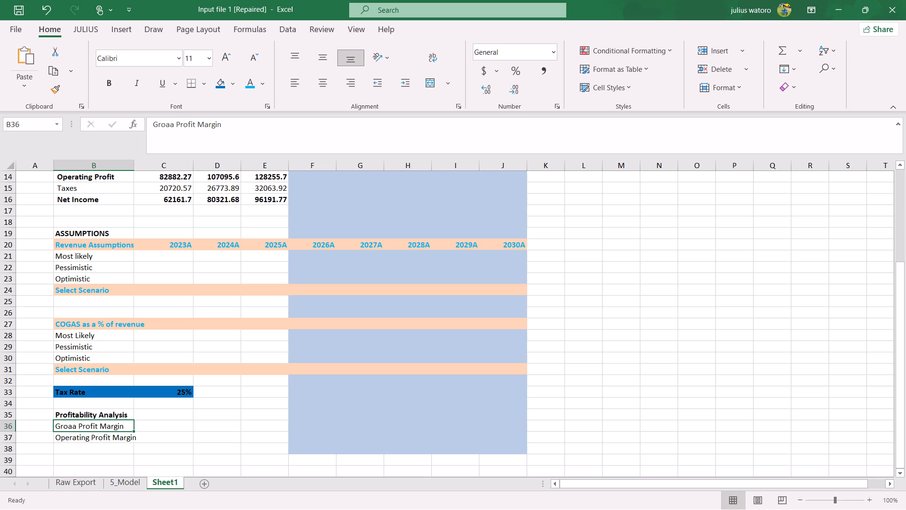
left_click(170, 131)
key("BackSpace")
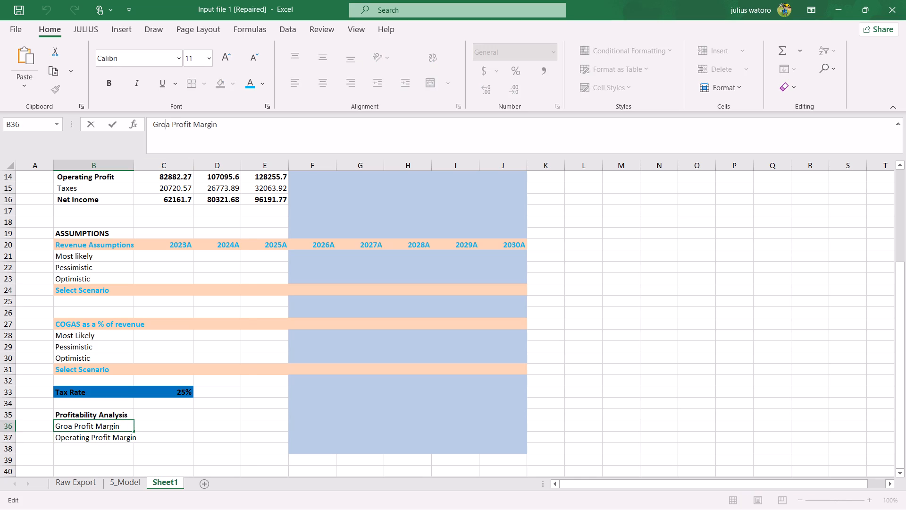
key("Delete")
type("ss")
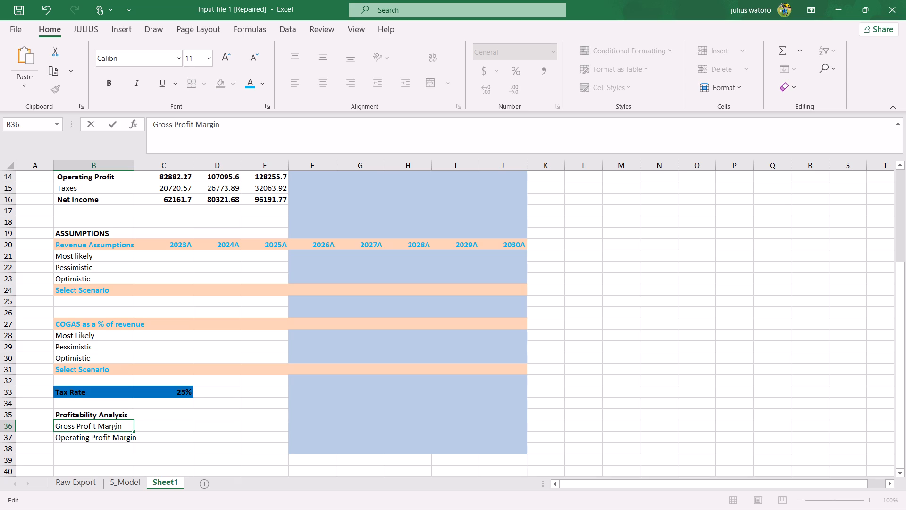
left_click(117, 449)
Check the third profitability row on 5_Model and enter "Net Income Margin" in B38 of Sheet1.
left_click(124, 491)
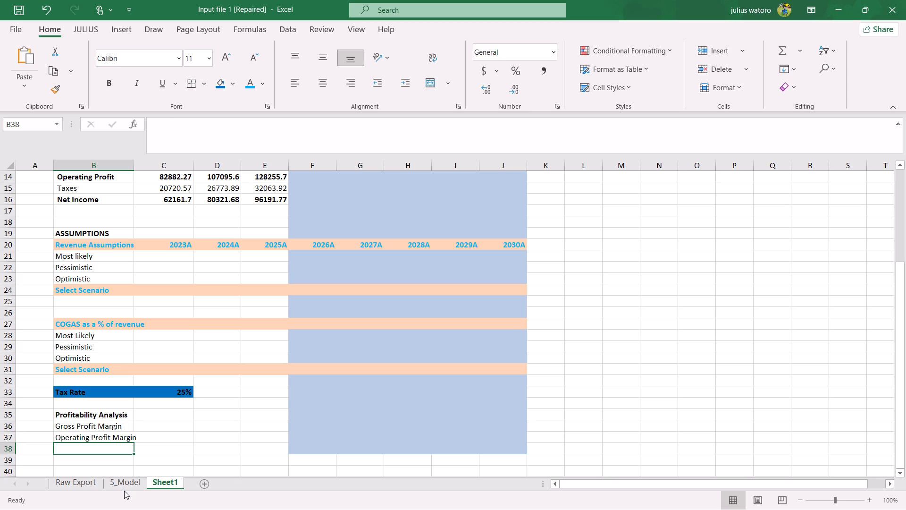
left_click(130, 487)
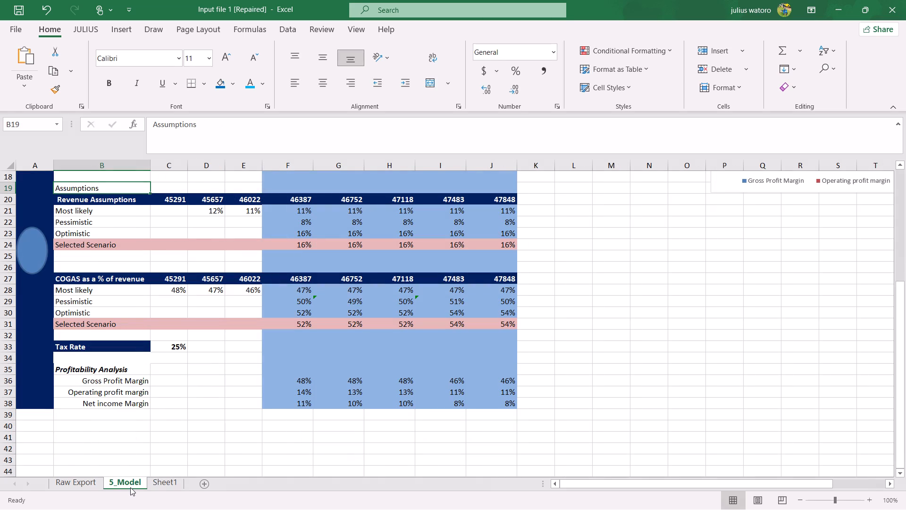
left_click(161, 483)
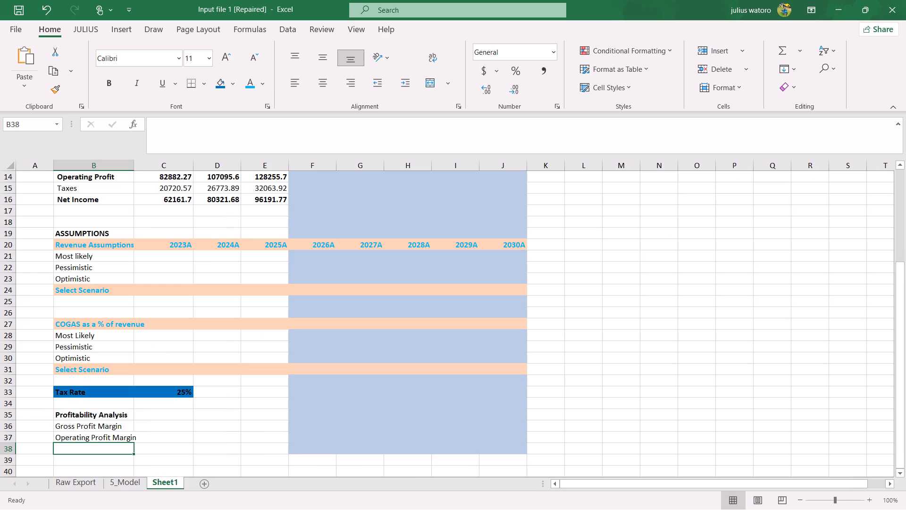
key("n")
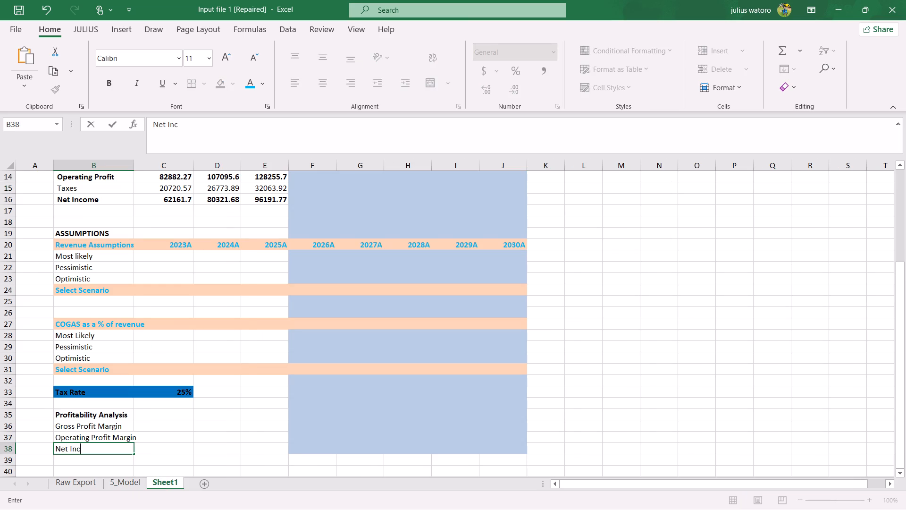
type("ome")
key("space")
key("m")
type("at")
key("r")
key("BackSpace")
key("BackSpace")
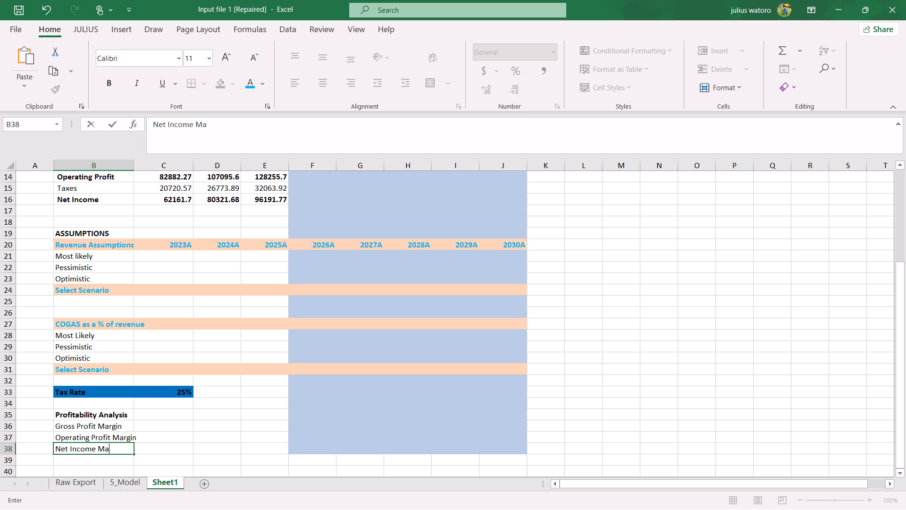
type("rgin")
key("Return")
AutoFit the width of column B on Sheet1 to its labels.
left_click(129, 441)
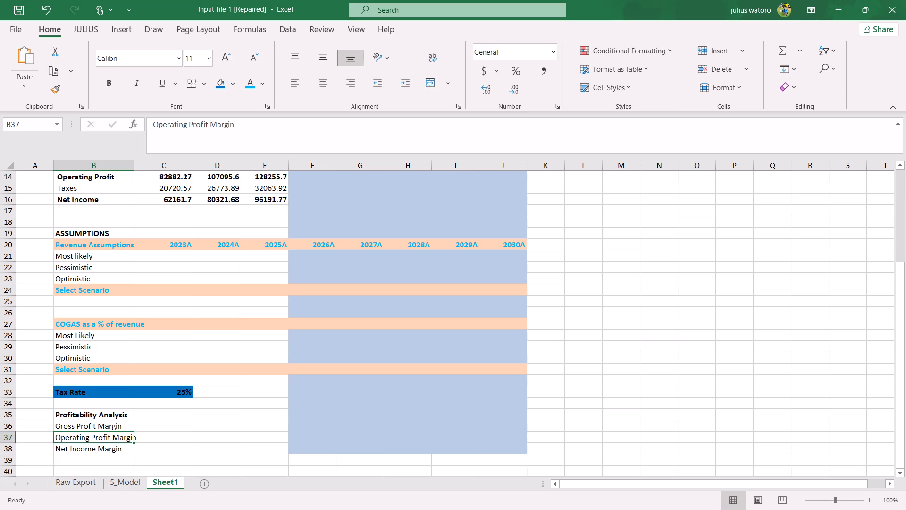
left_click(110, 160)
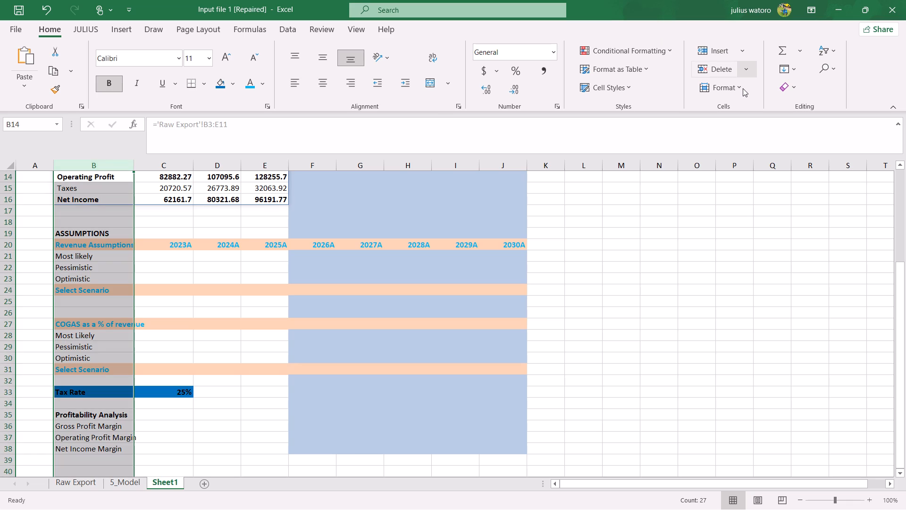
left_click(743, 88)
left_click(743, 88)
left_click(743, 88)
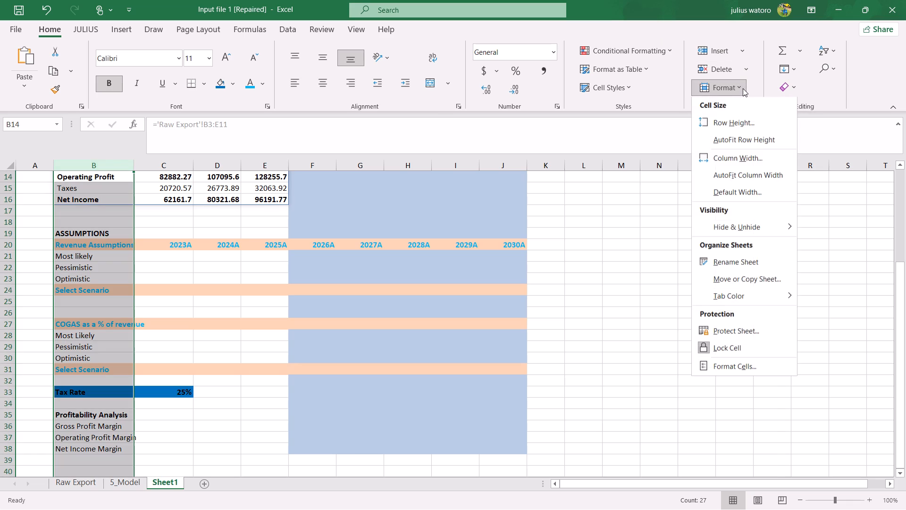
left_click(741, 173)
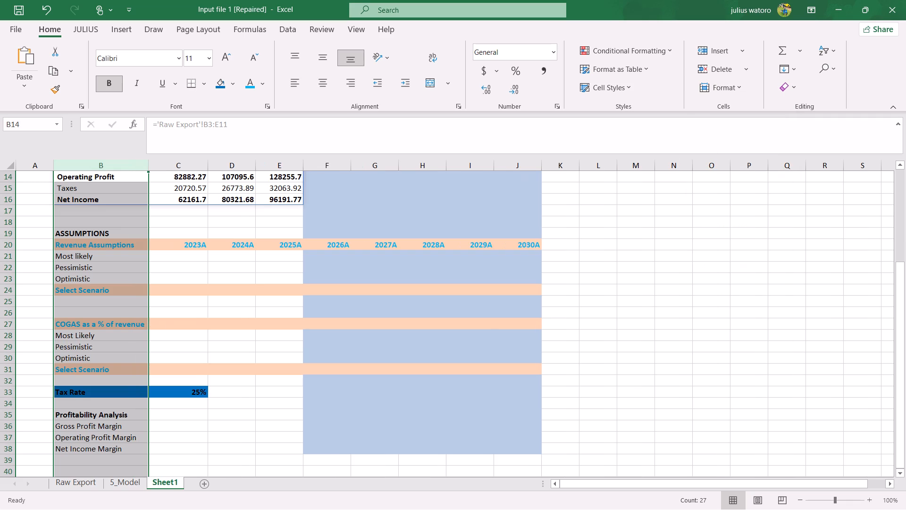
left_click(246, 384)
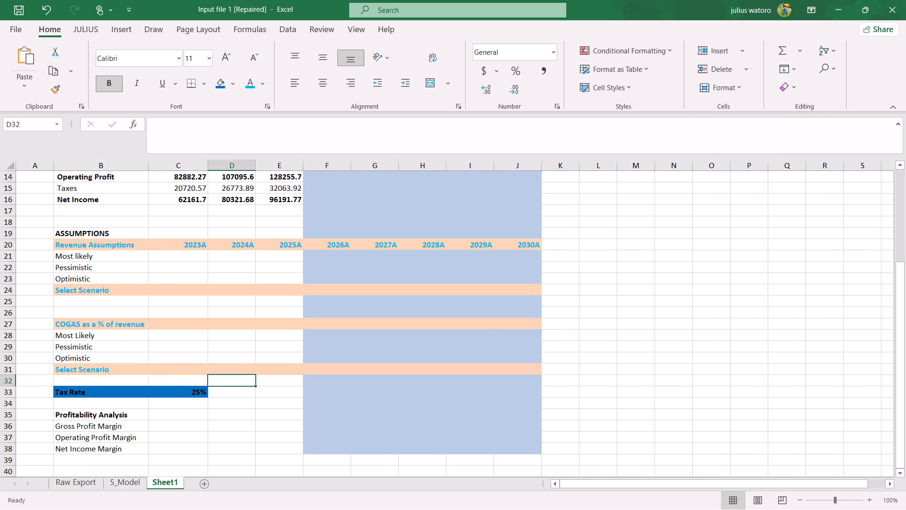
Examine the formulas on 5_Model behind the revenue assumptions rows, the selected scenario row and the 2026A revenue.
scroll(154, 434, "down", 1)
left_click(116, 478)
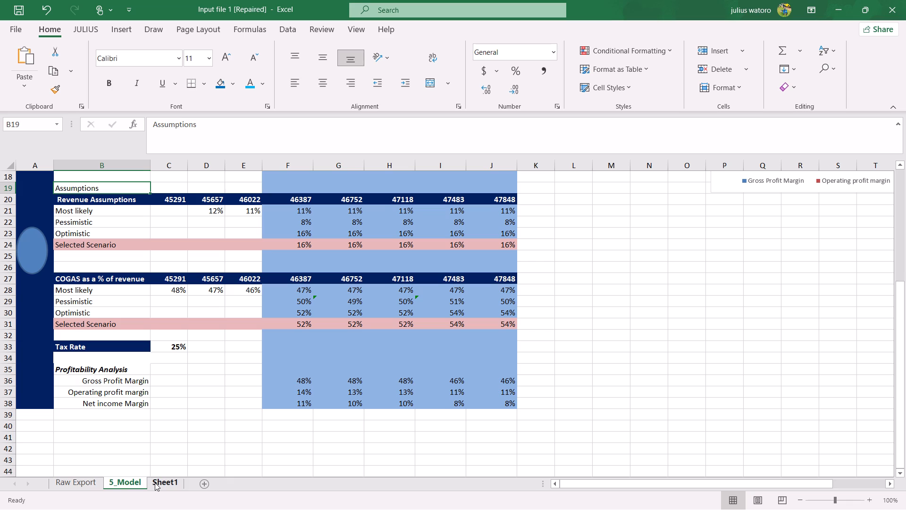
scroll(193, 382, "up", 2)
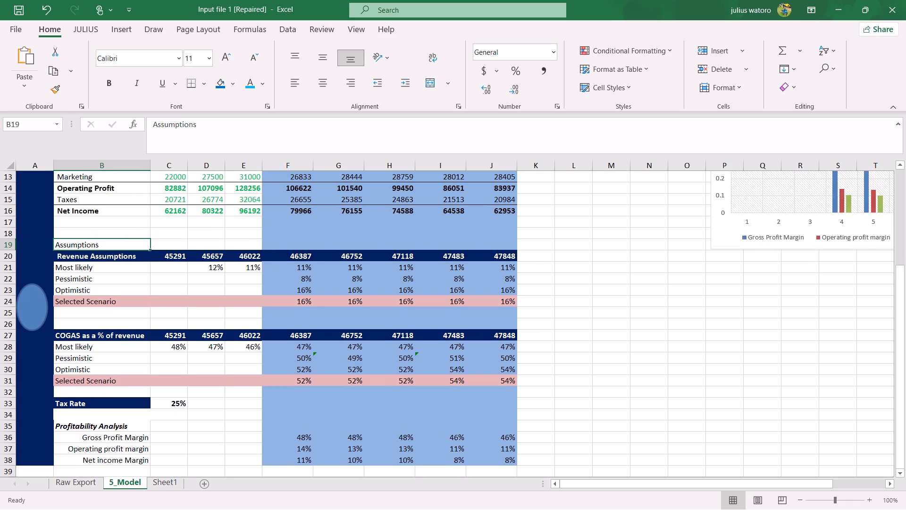
scroll(193, 382, "up", 4)
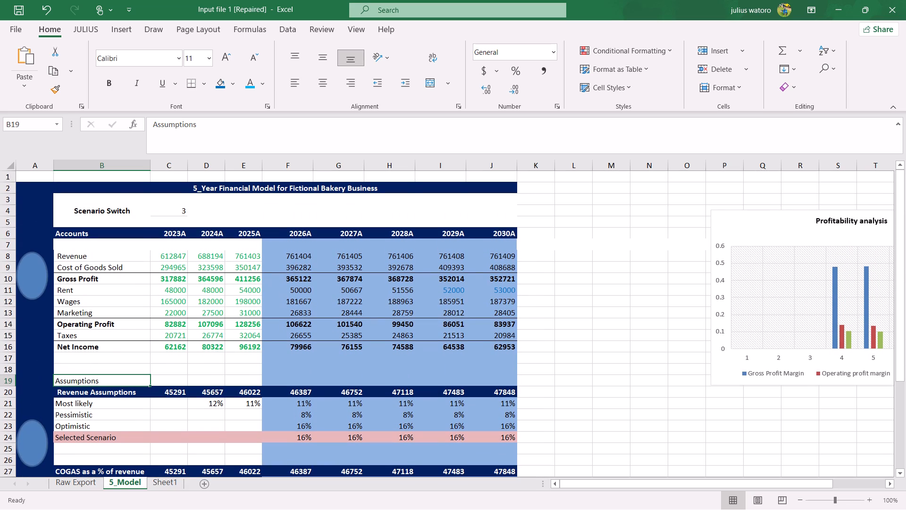
left_click(211, 404)
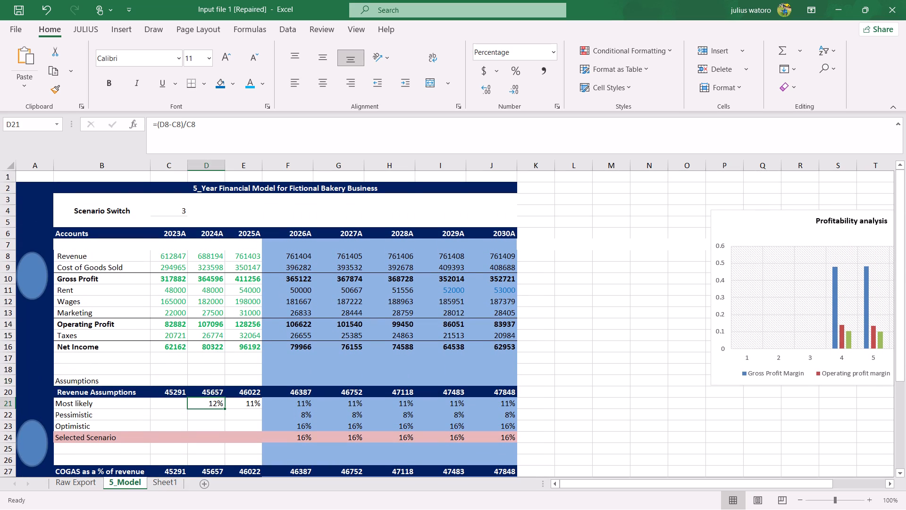
left_click(230, 403)
left_click(291, 258)
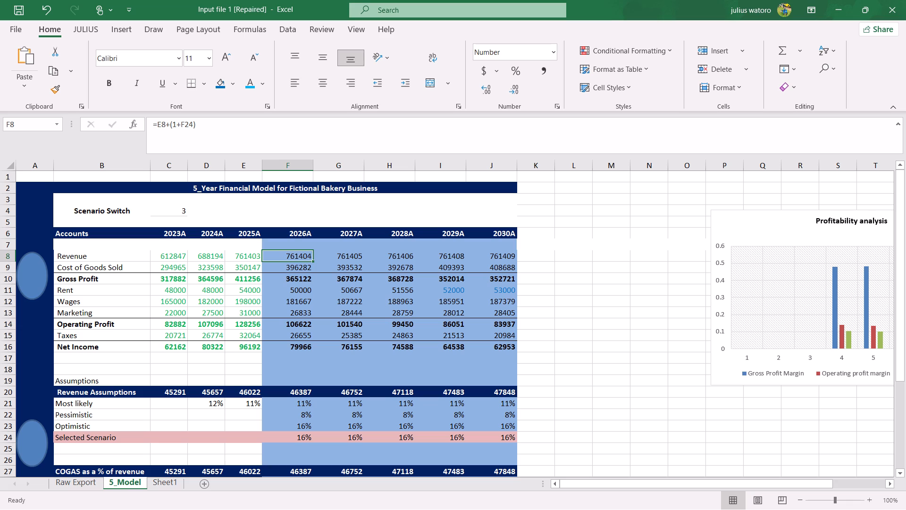
left_click(296, 404)
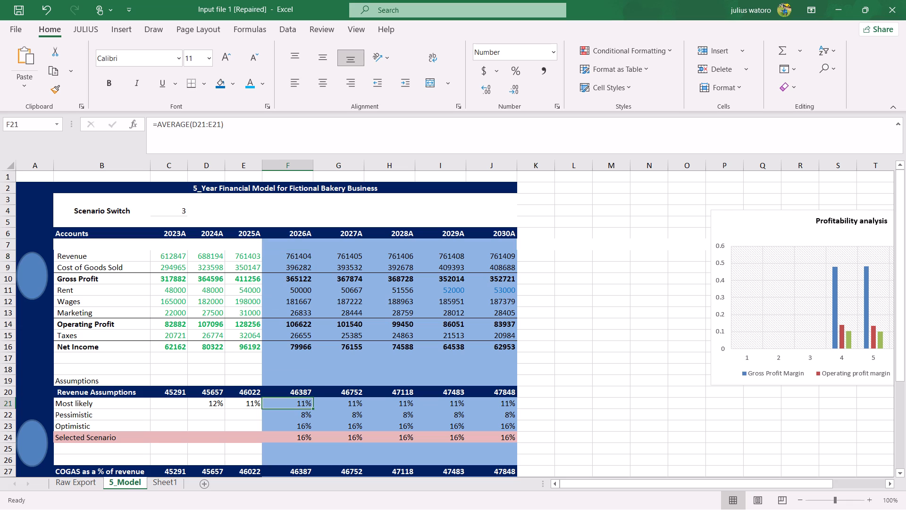
left_click(333, 406)
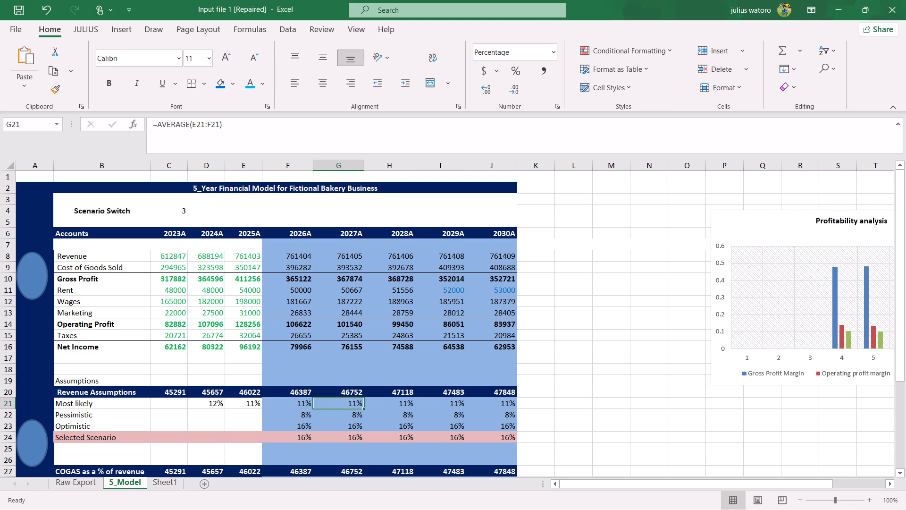
left_click(306, 420)
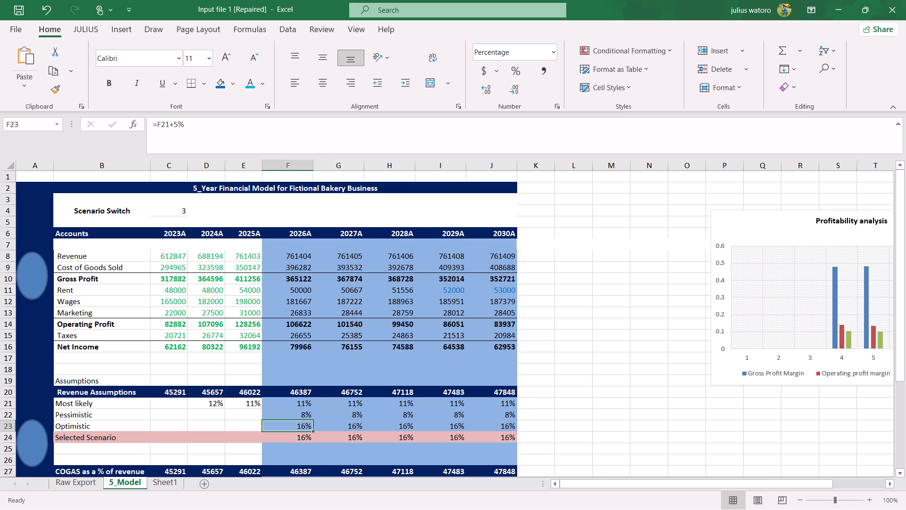
left_click(298, 439)
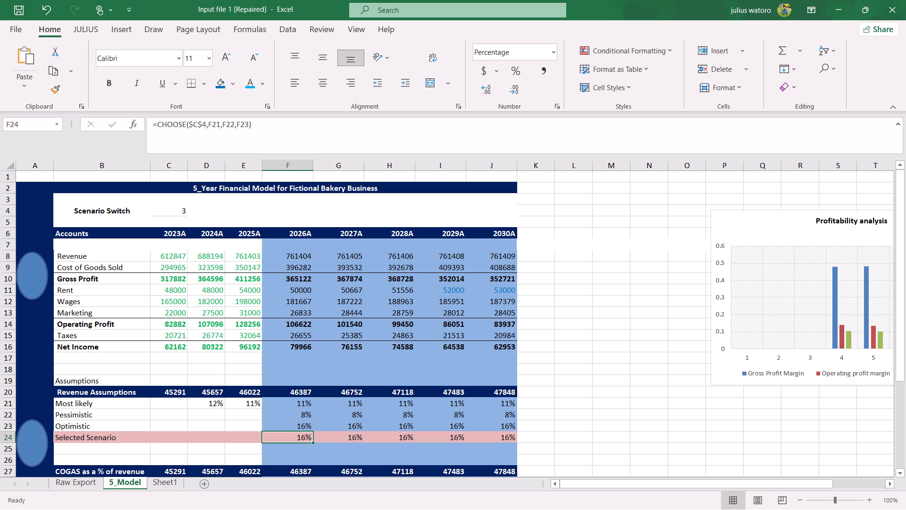
left_click(223, 405)
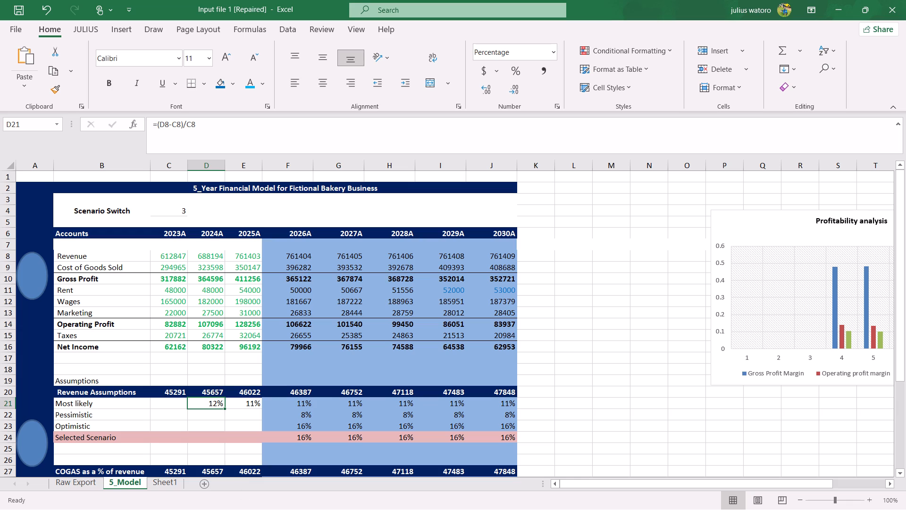
left_click(177, 474)
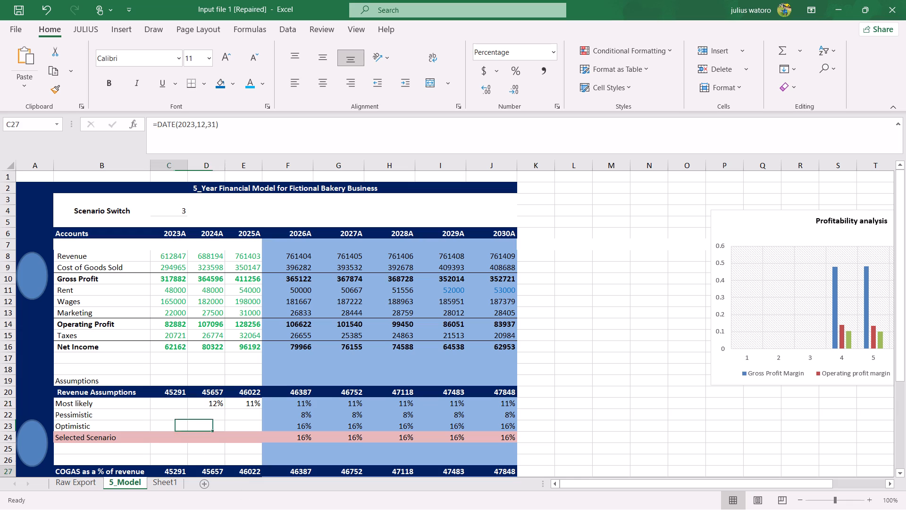
Enter the revenue growth formula =(D8-C8)/C8 in C21 of Sheet1, the Most likely row under 2023A.
left_click(175, 481)
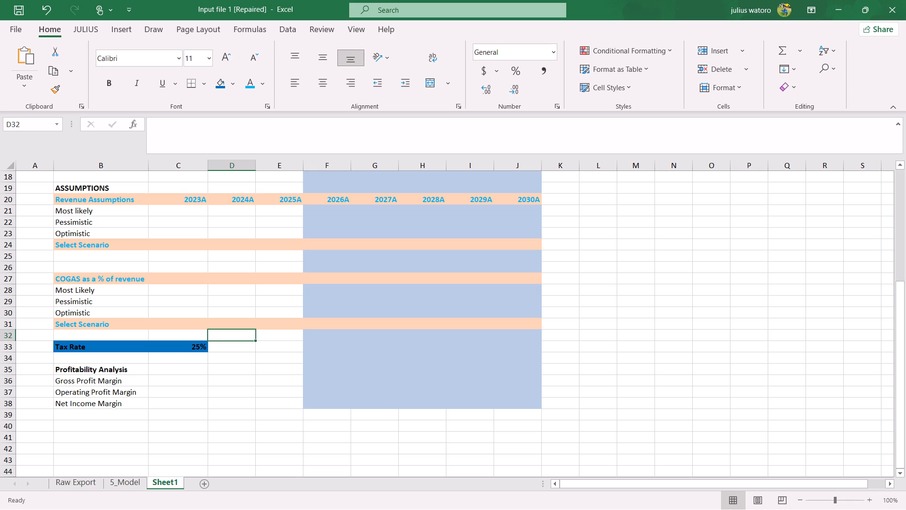
left_click(166, 361)
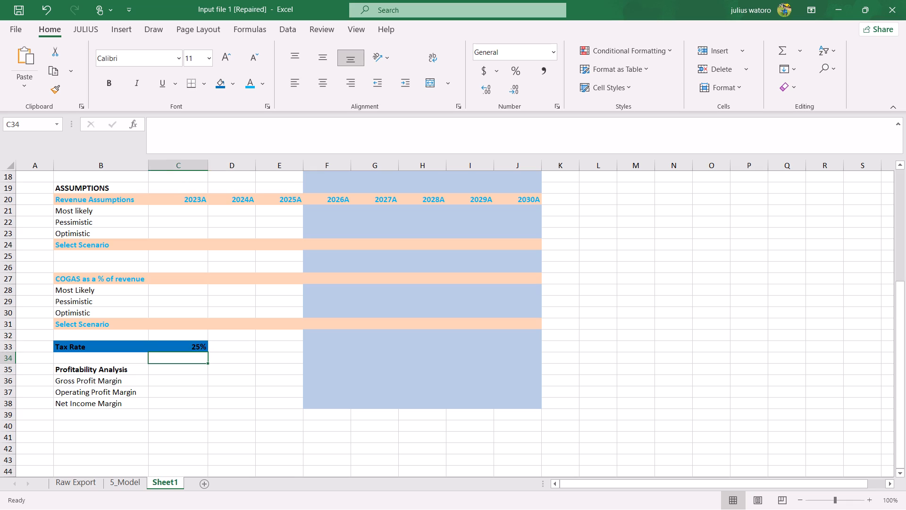
scroll(202, 268, "up", 1)
left_click(189, 271)
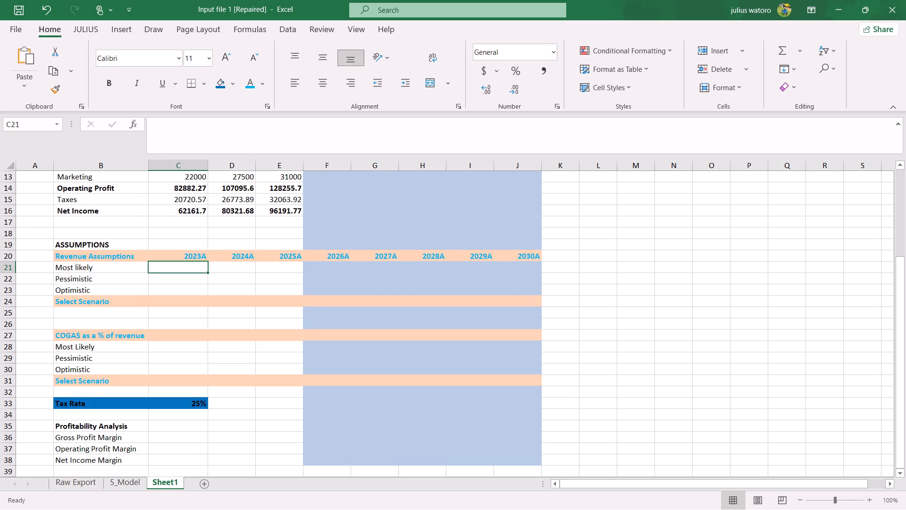
key("equal")
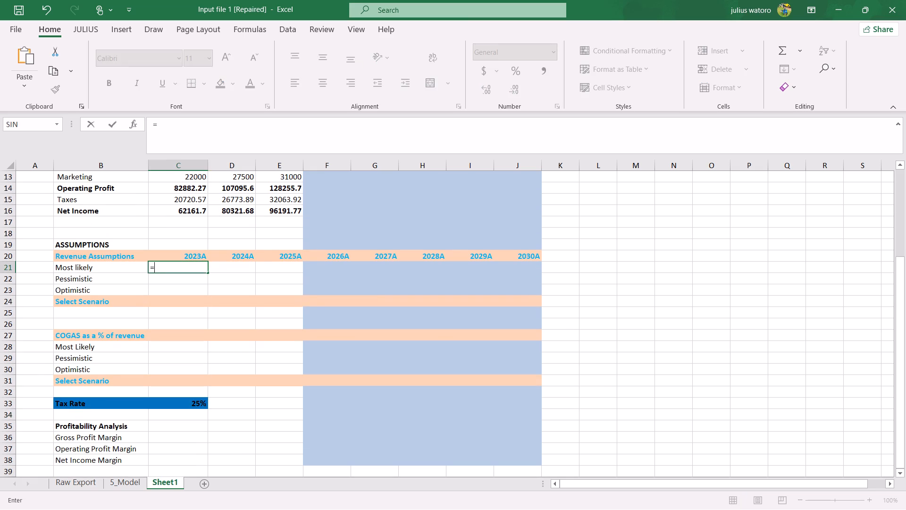
key("shift+parenleft")
key("d")
type("8-c8")
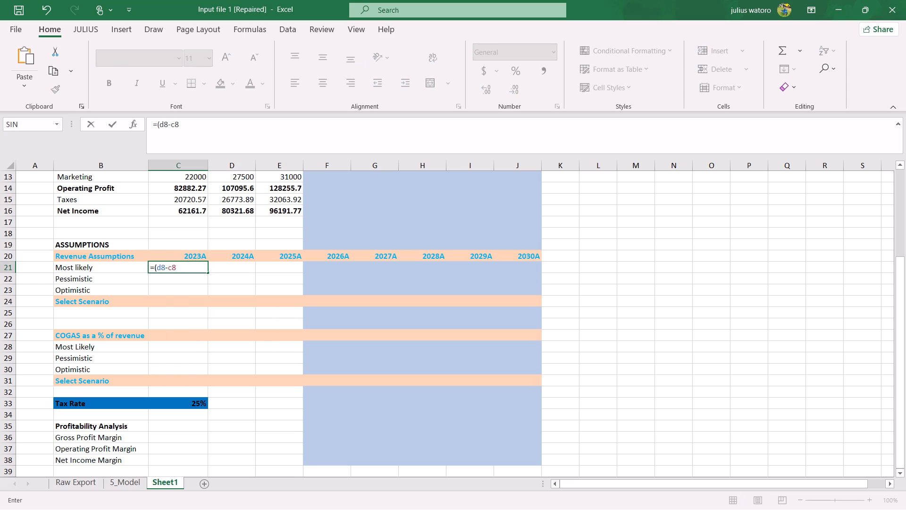
key("shift+parenright")
type("/c")
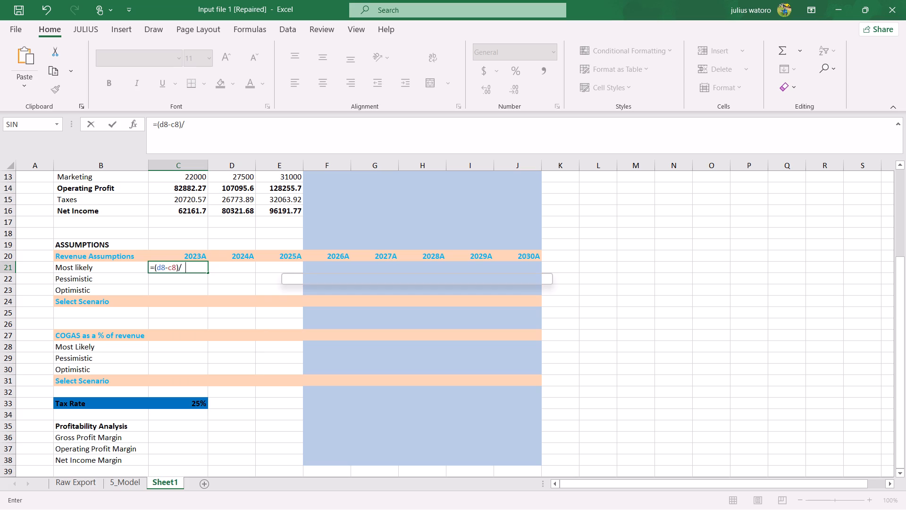
key("8")
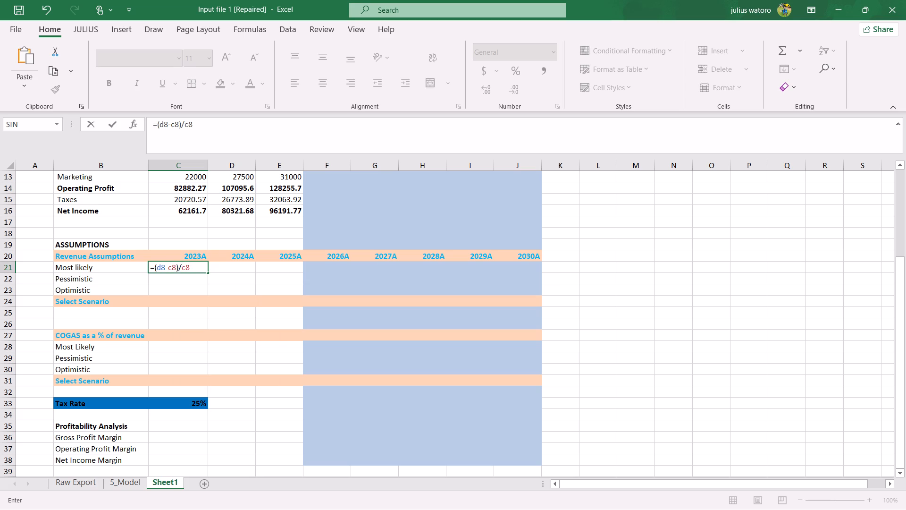
key("Return")
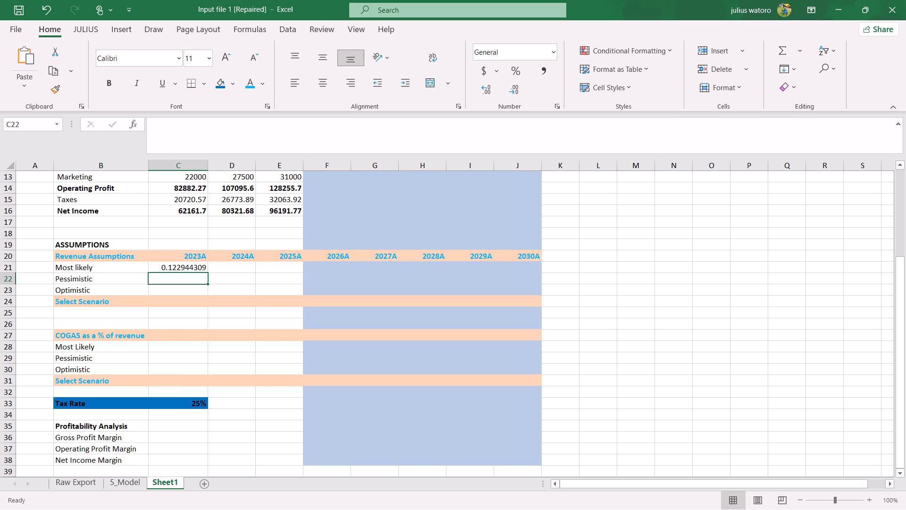
Format the growth rate in C21 as a percentage.
left_click(195, 266)
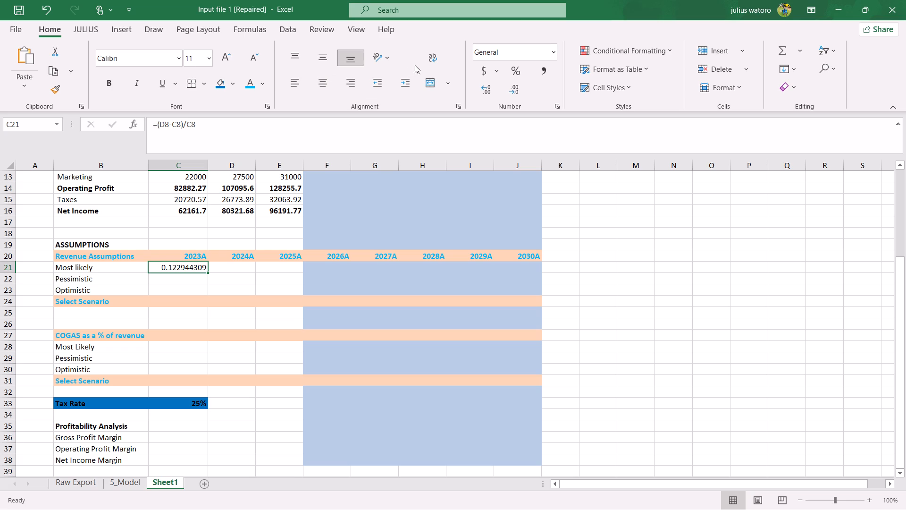
left_click(525, 73)
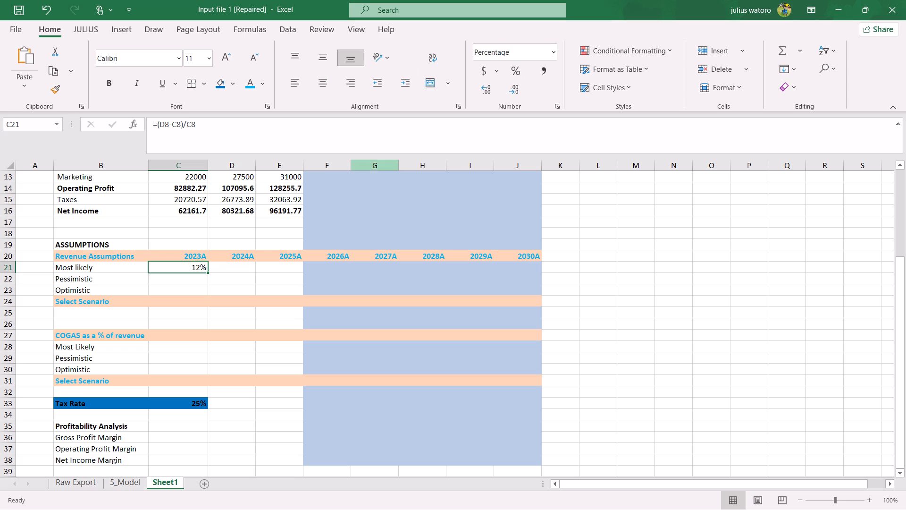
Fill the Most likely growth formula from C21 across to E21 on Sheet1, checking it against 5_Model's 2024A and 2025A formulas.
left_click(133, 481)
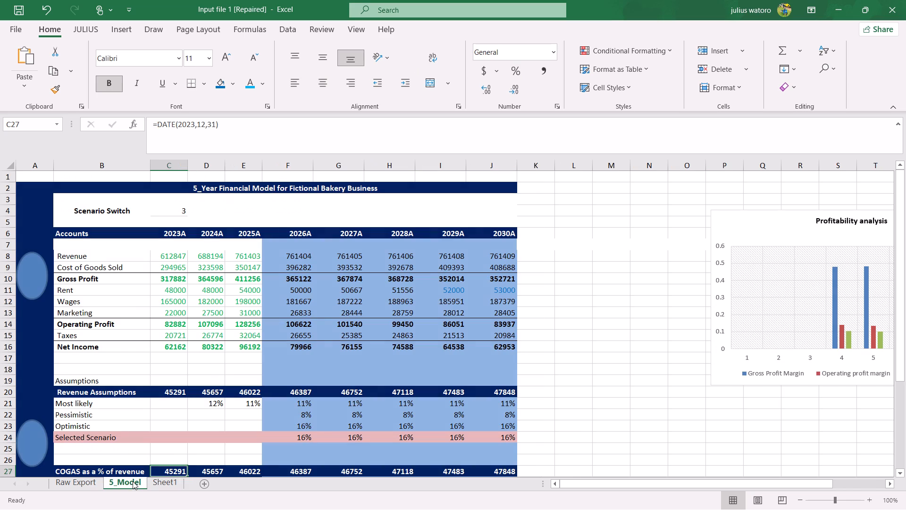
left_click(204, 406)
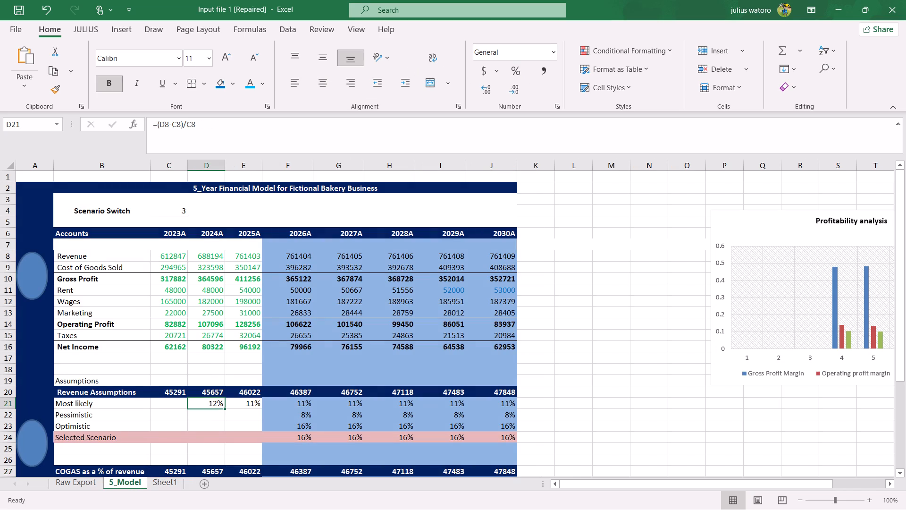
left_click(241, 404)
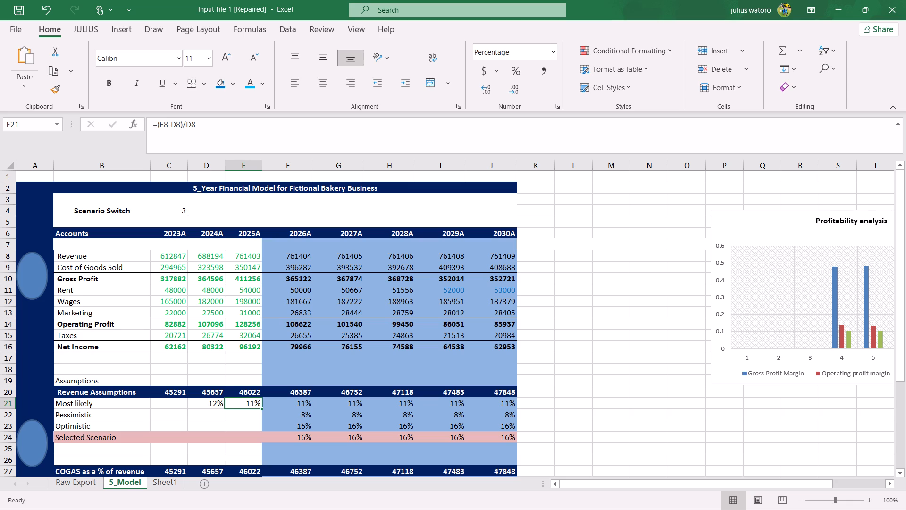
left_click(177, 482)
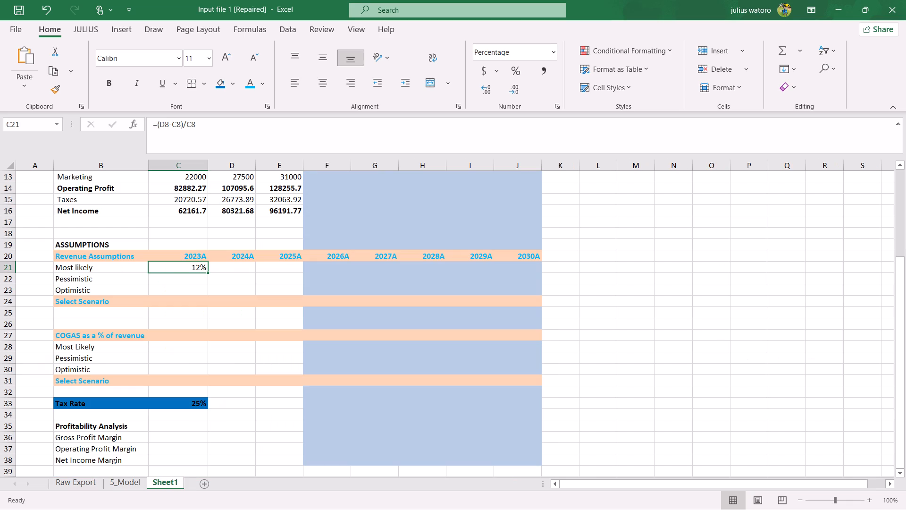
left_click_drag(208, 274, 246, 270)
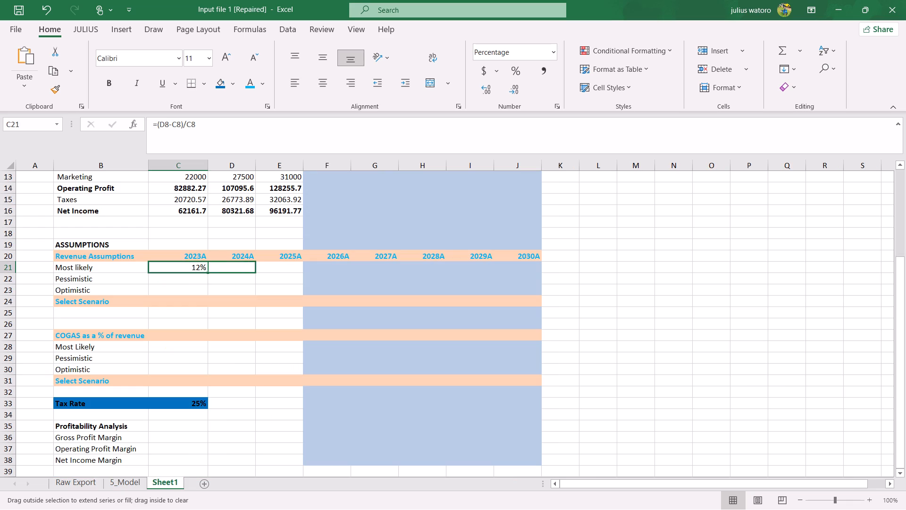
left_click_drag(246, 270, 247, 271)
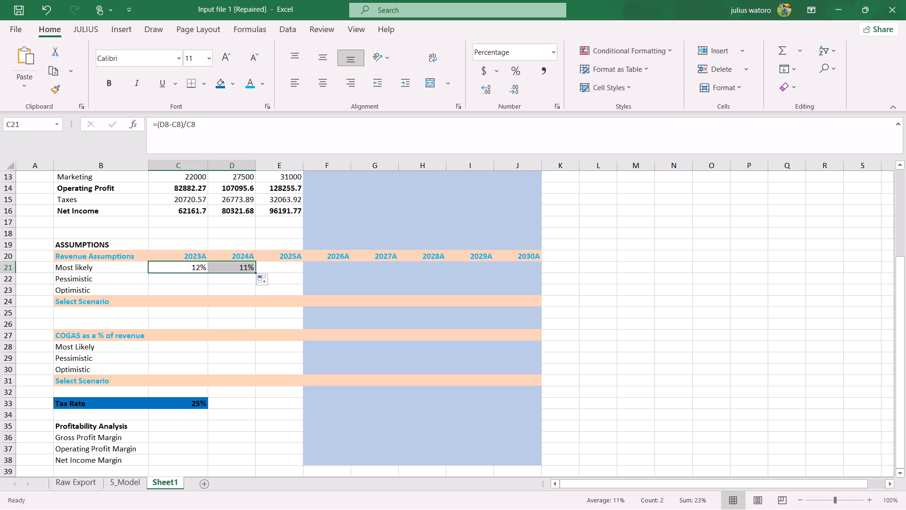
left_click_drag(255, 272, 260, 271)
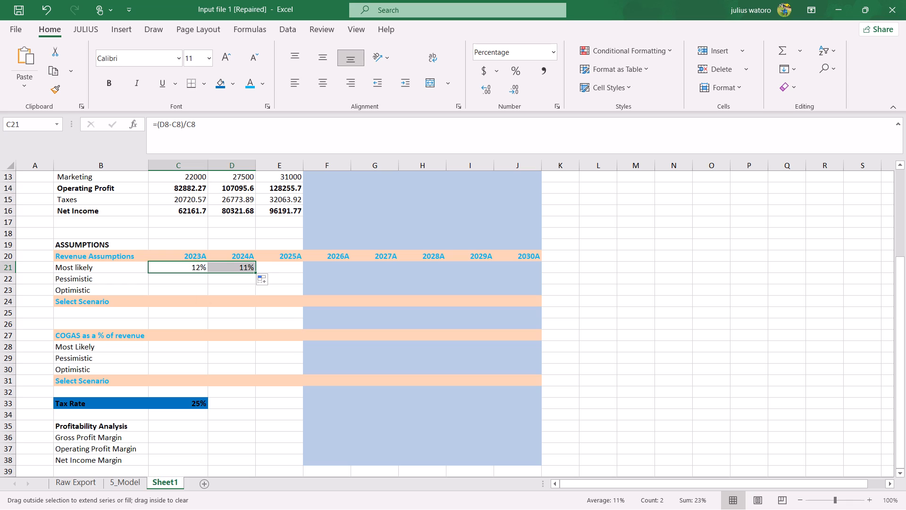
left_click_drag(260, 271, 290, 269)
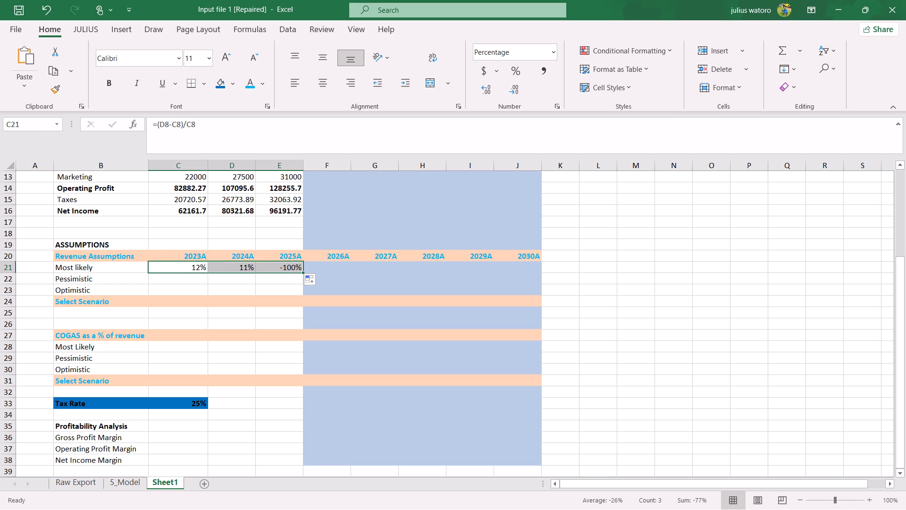
Clear the Most likely growth formulas from C21:E21 on Sheet1.
left_click(143, 481)
left_click(157, 481)
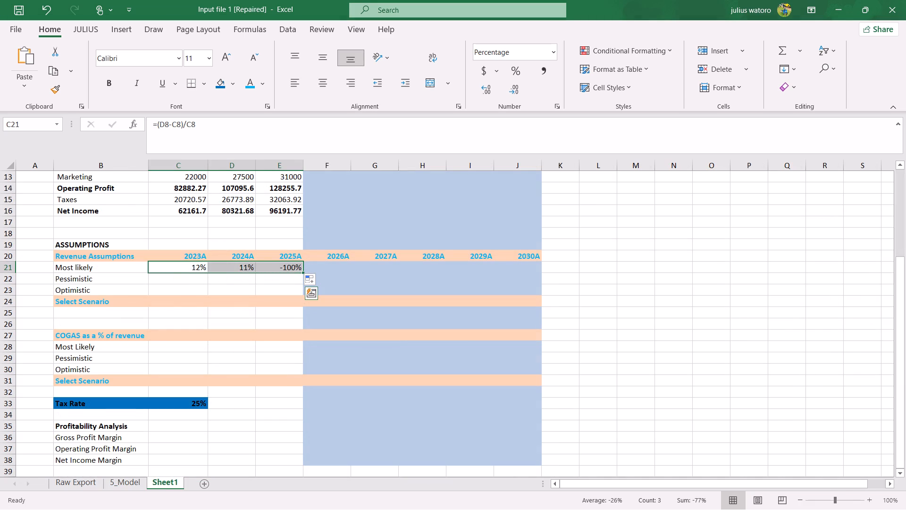
key("Delete")
Enter the revenue growth formula =(D8-C8)/C8 in D21 of Sheet1, the Most likely row under 2024A.
left_click(228, 267)
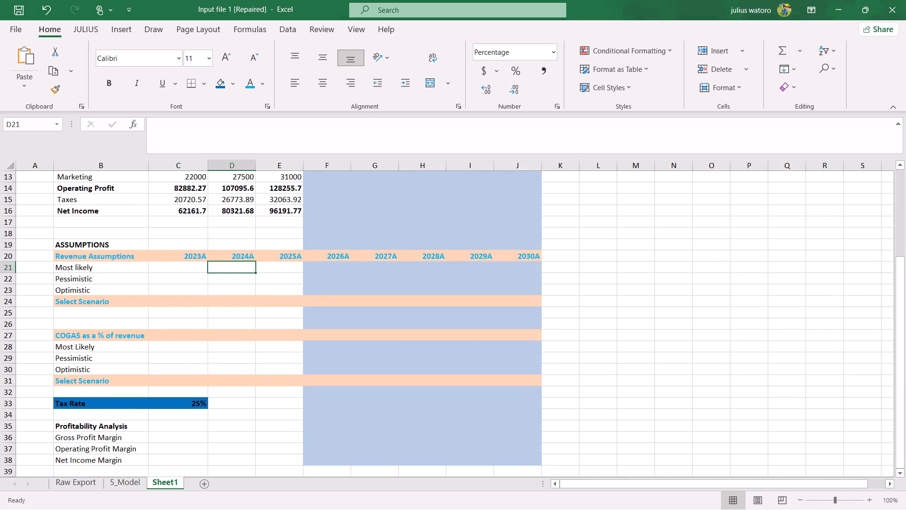
key("equal")
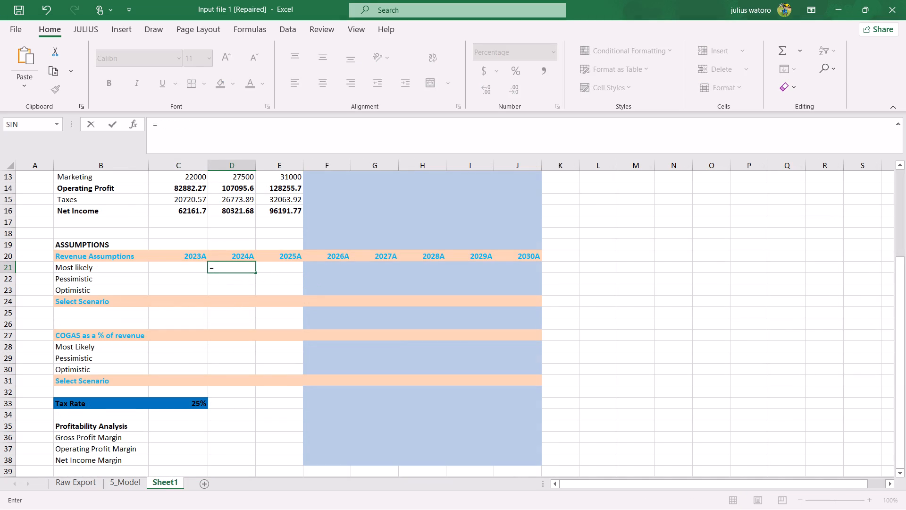
key("shift+parenleft")
key("d")
key("8")
key("minus")
key("c")
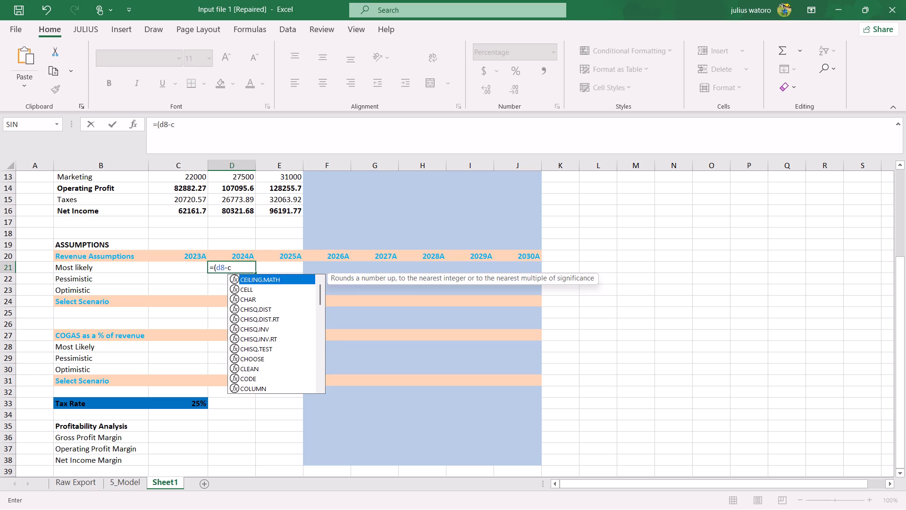
key("8")
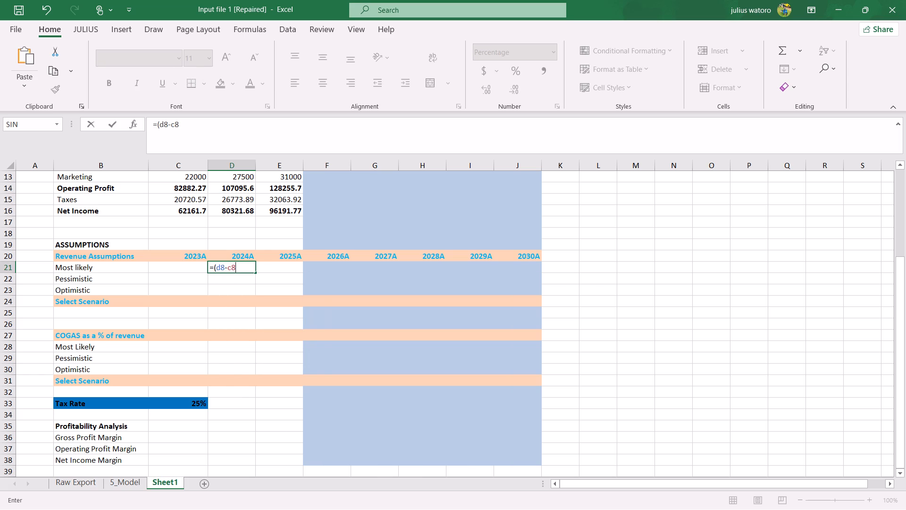
key("shift+parenright")
key("slash")
key("d")
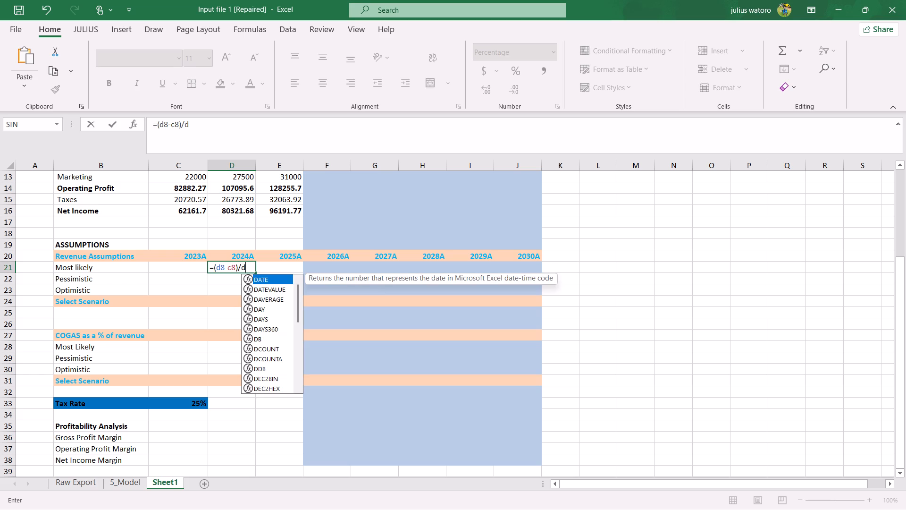
key("8")
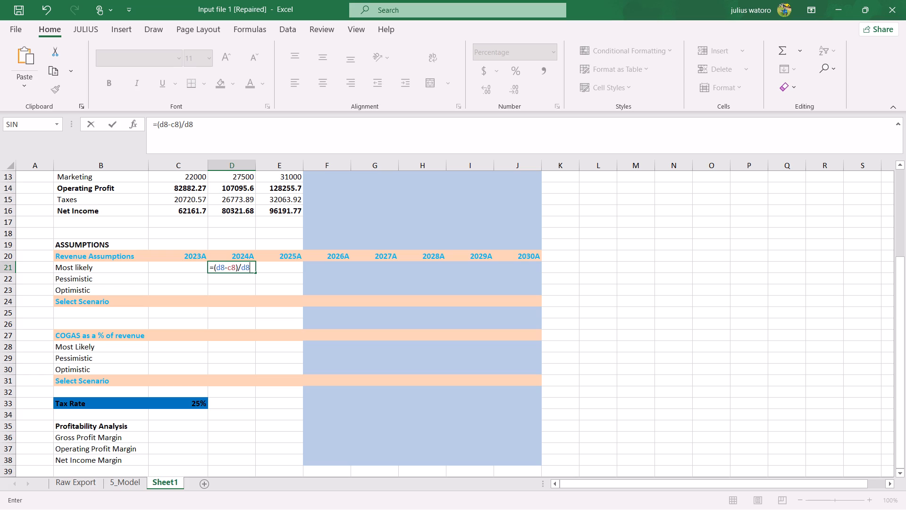
key("BackSpace")
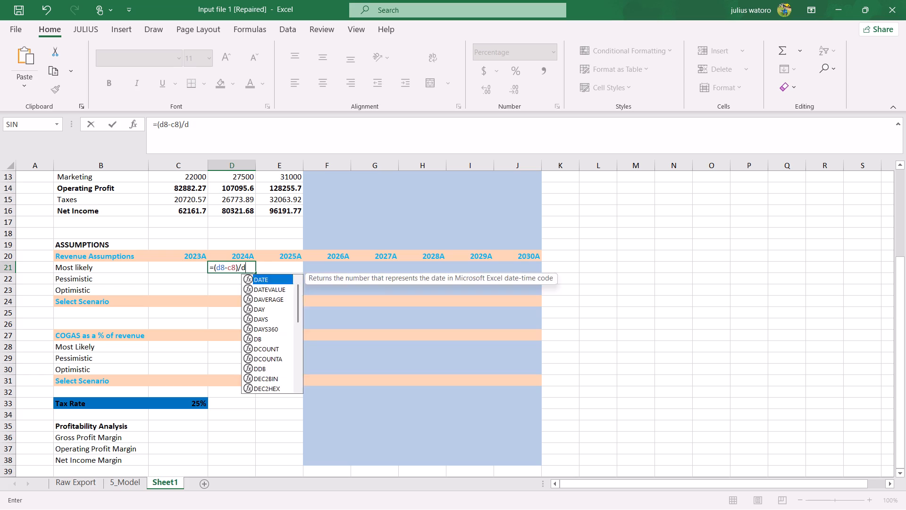
key("BackSpace")
key("BackSpace")
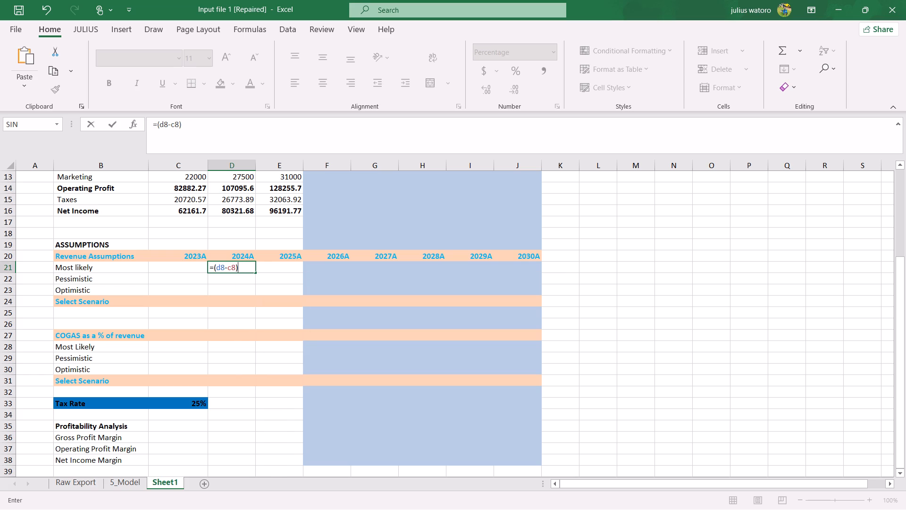
key("slash")
key("c")
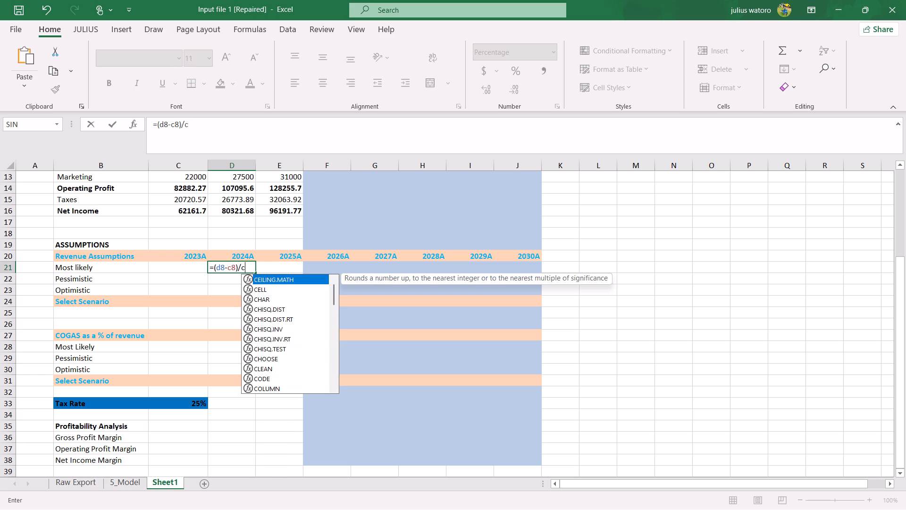
key("8")
key("Return")
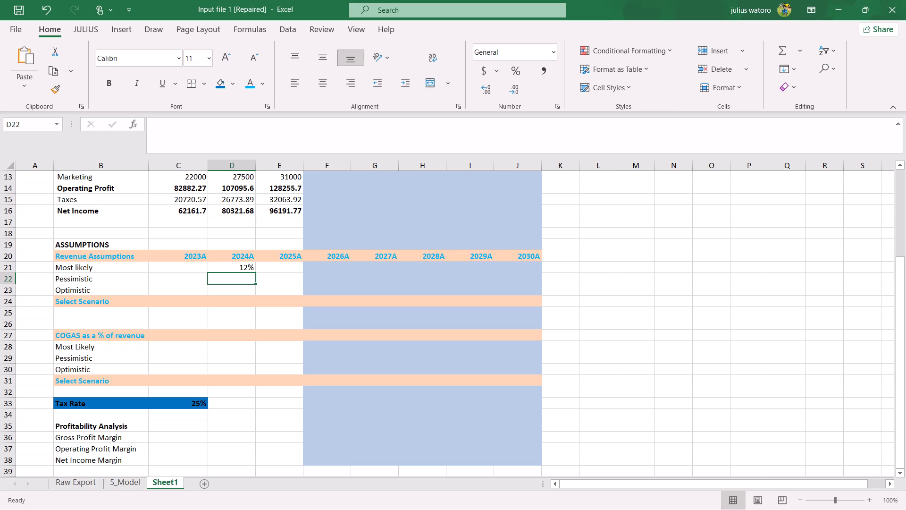
Fill the growth formula from D21 into E21, the Most likely row under 2025A.
left_click_drag(244, 270, 239, 265)
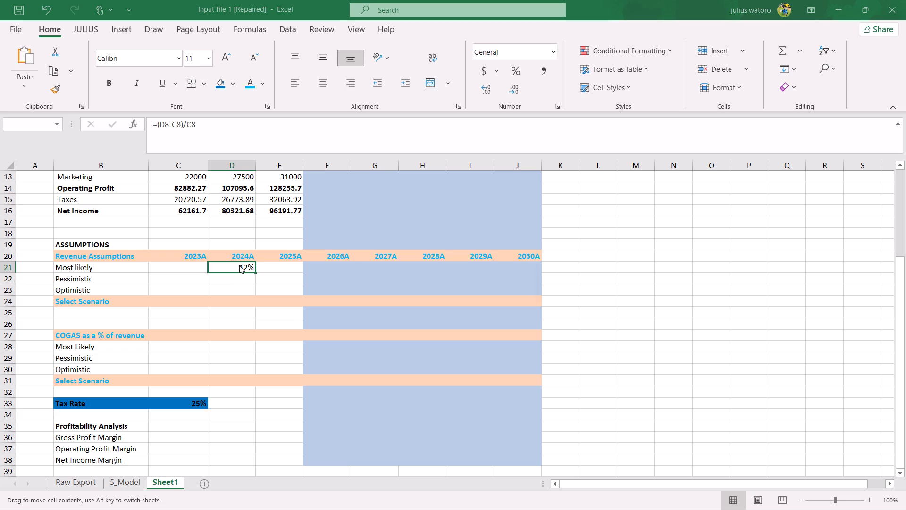
left_click(239, 265)
left_click(547, 250)
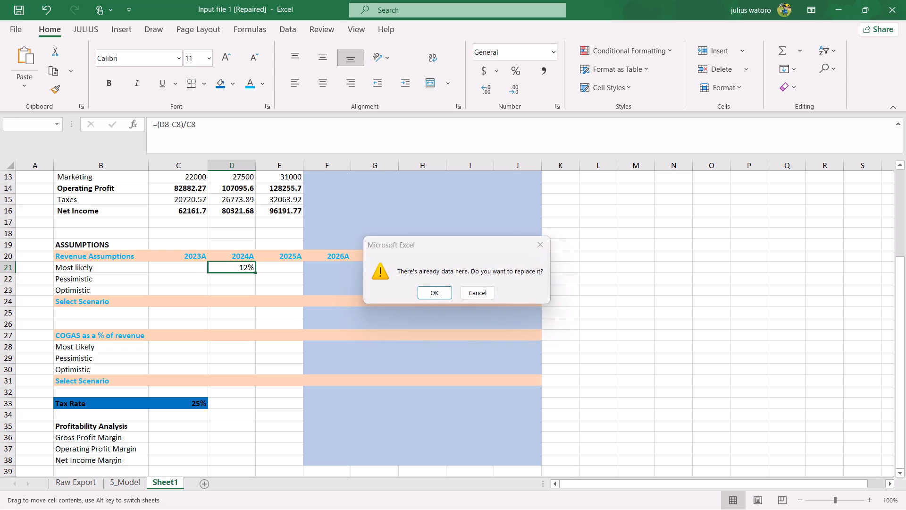
left_click(252, 265)
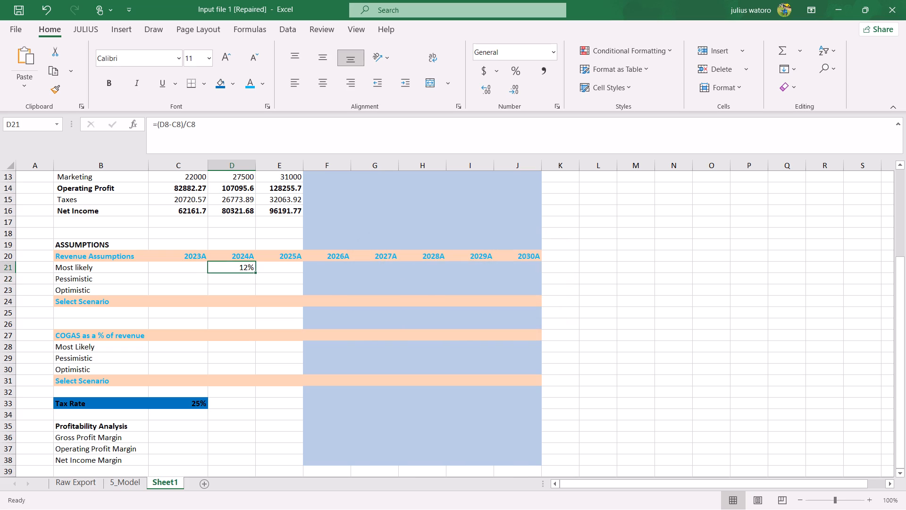
left_click_drag(257, 272, 301, 272)
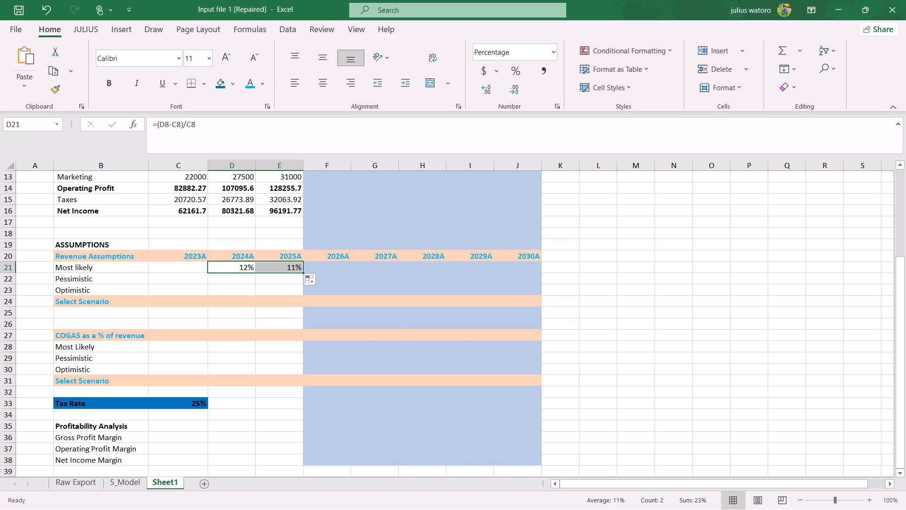
Enter =AVERAGE(D21:E21) in F21 of Sheet1, the Most likely row under 2026A, checking it against 5_Model's 2026A formula.
left_click(131, 485)
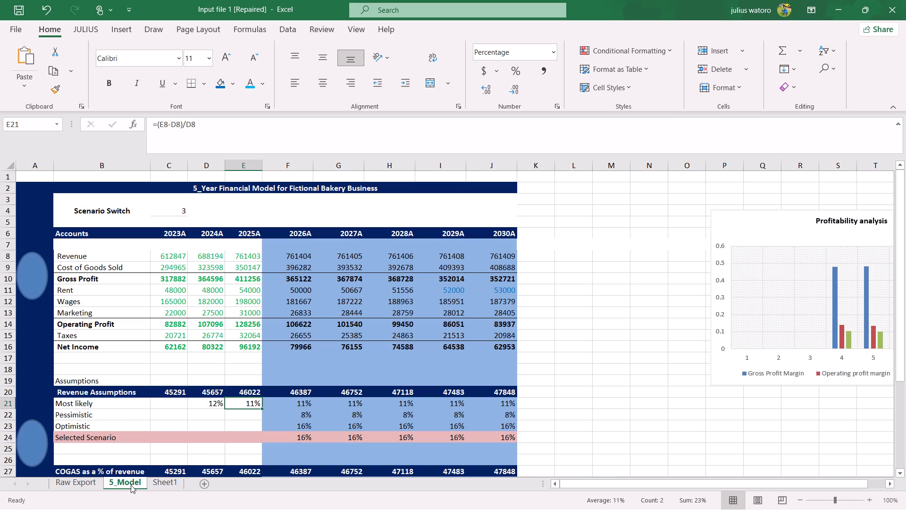
left_click(293, 403)
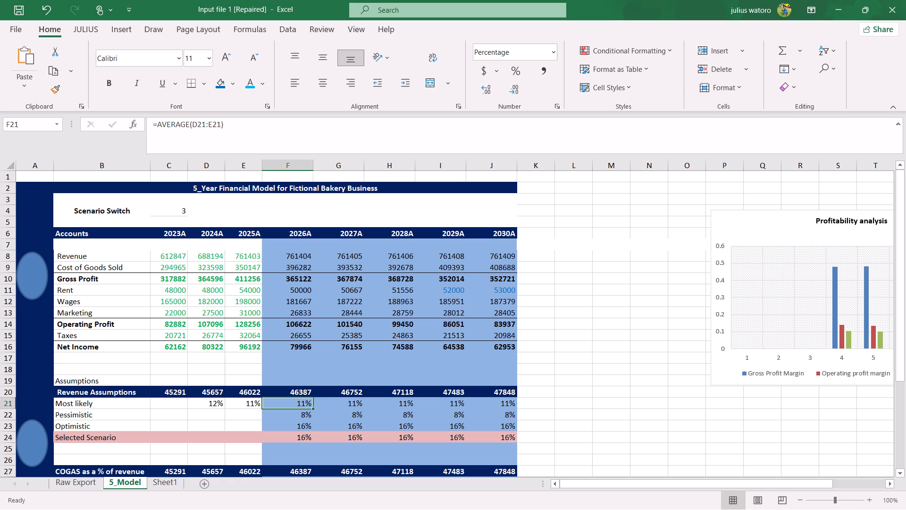
left_click(169, 484)
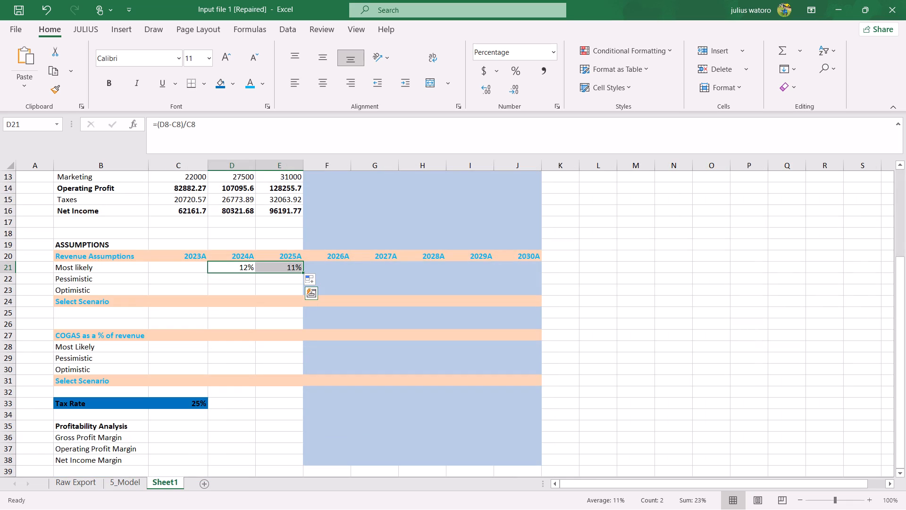
left_click(336, 268)
key("equal")
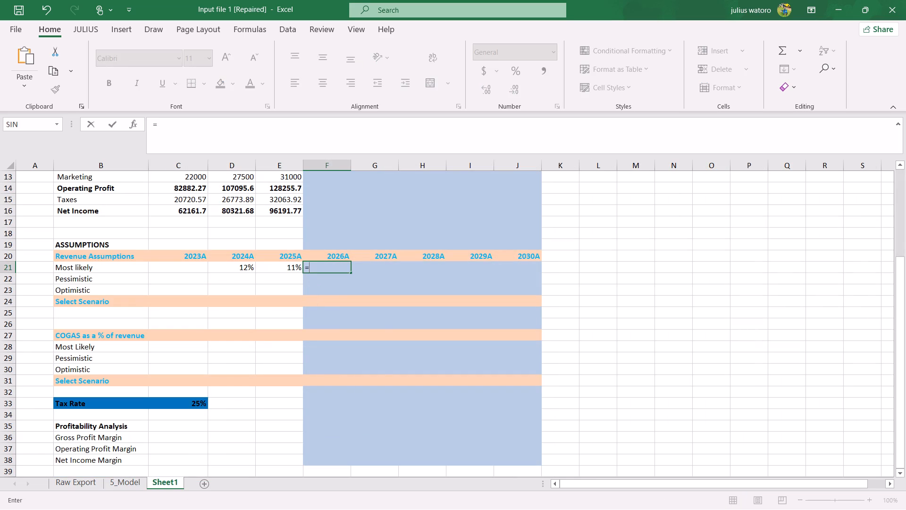
type("avera")
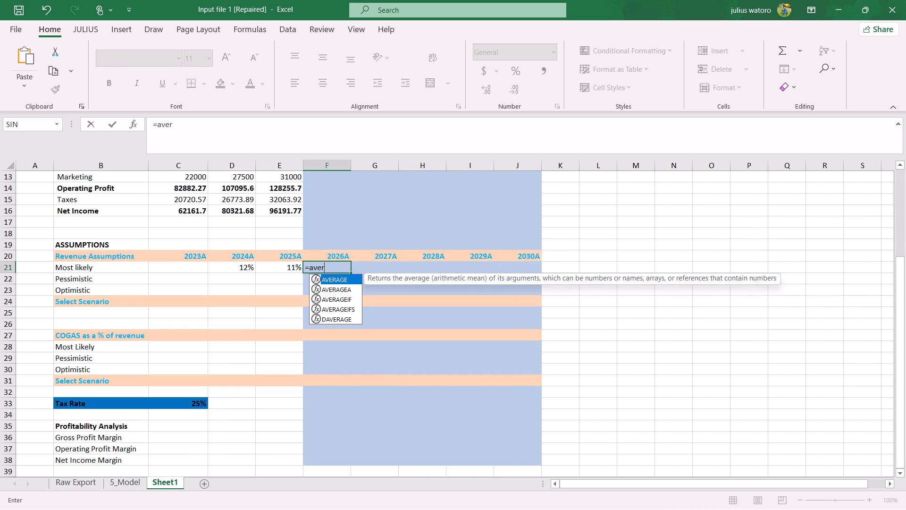
key("Tab")
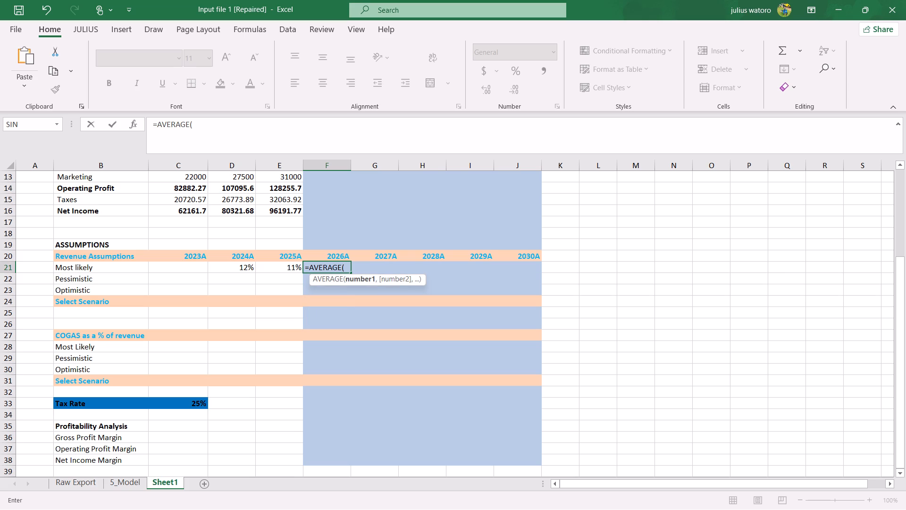
left_click(237, 268)
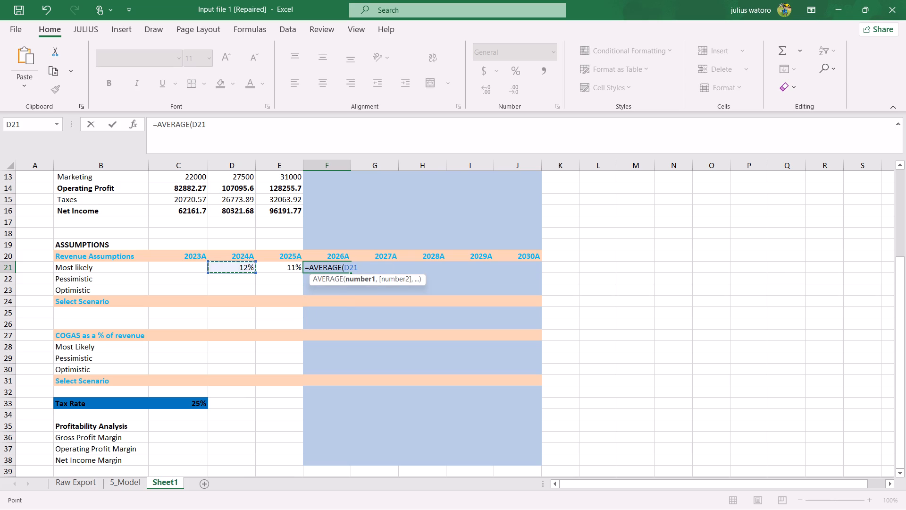
key("shift+colon")
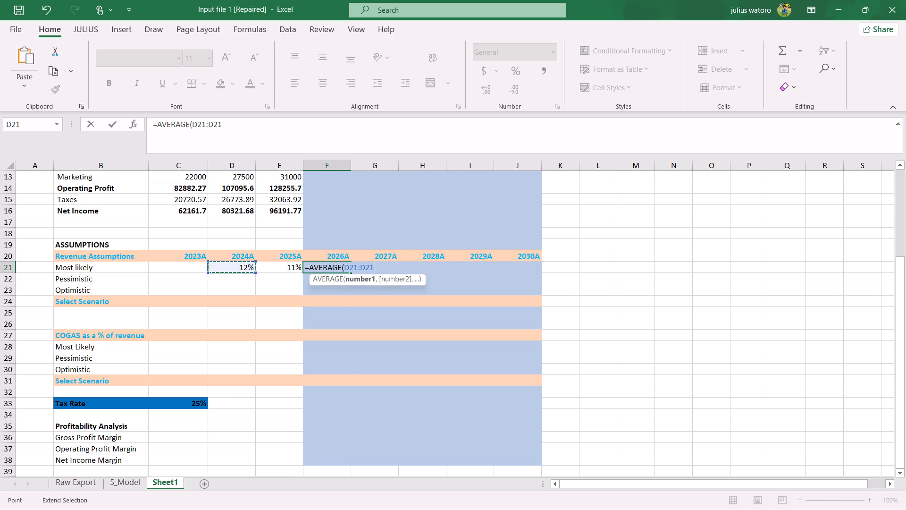
left_click(280, 266)
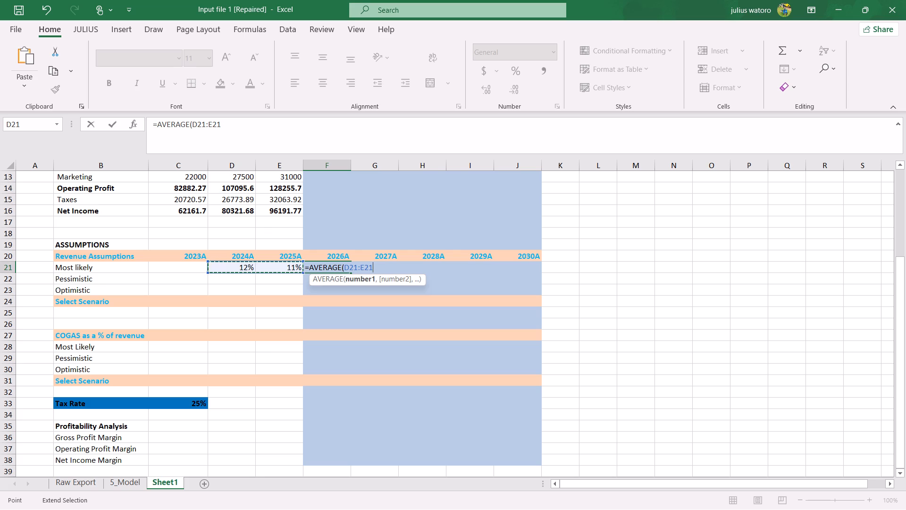
key("shift+parenright")
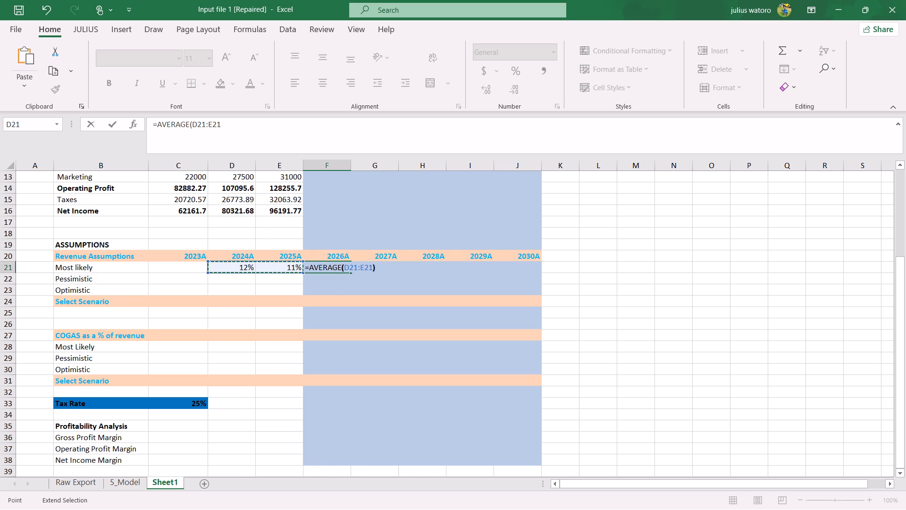
key("Return")
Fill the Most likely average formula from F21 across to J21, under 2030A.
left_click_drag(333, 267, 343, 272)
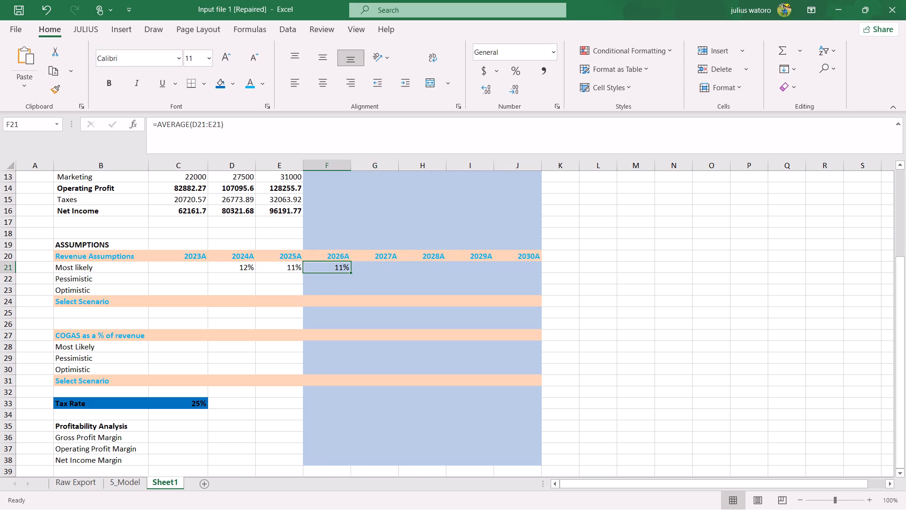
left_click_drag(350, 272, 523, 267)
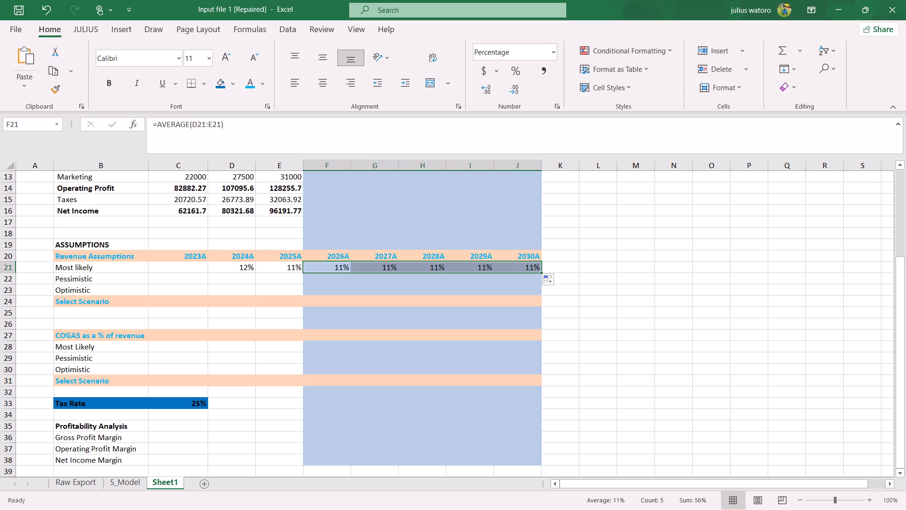
Make the references in F21's average formula absolute, as =AVERAGE($D$21:$E$21).
left_click(355, 267)
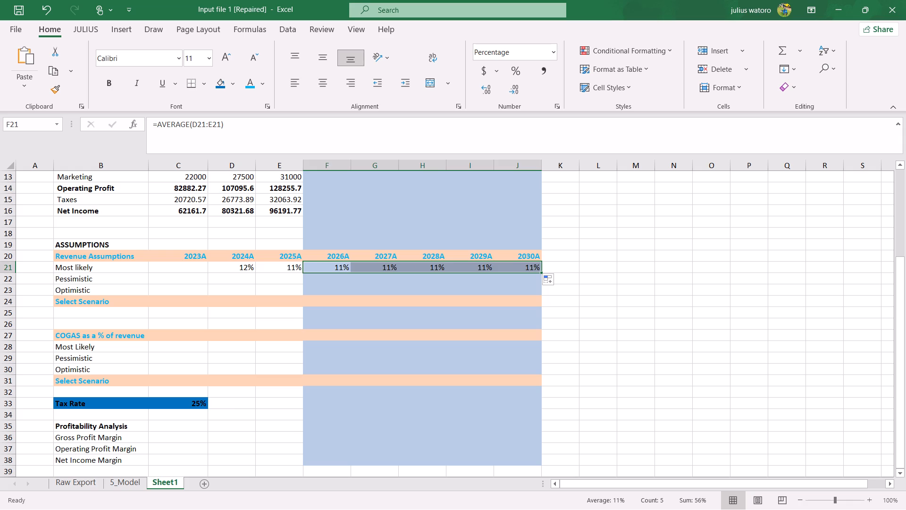
left_click(345, 267)
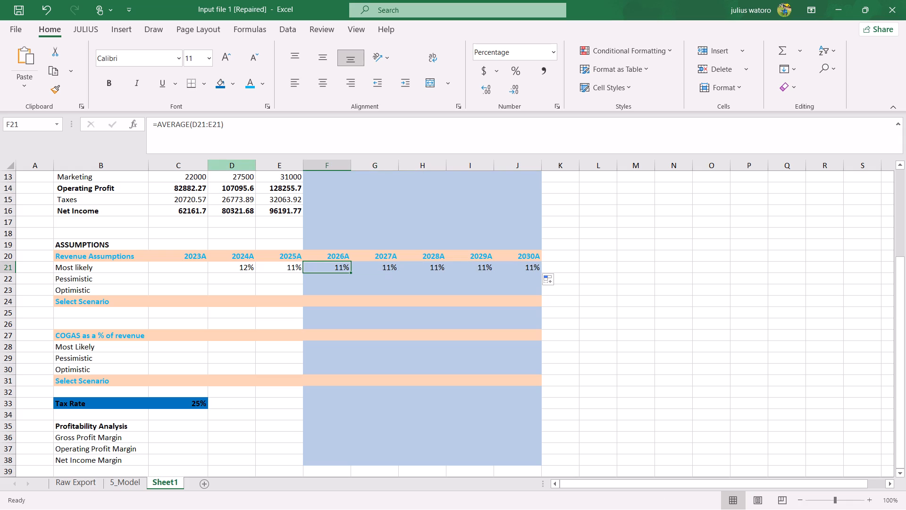
left_click(201, 127)
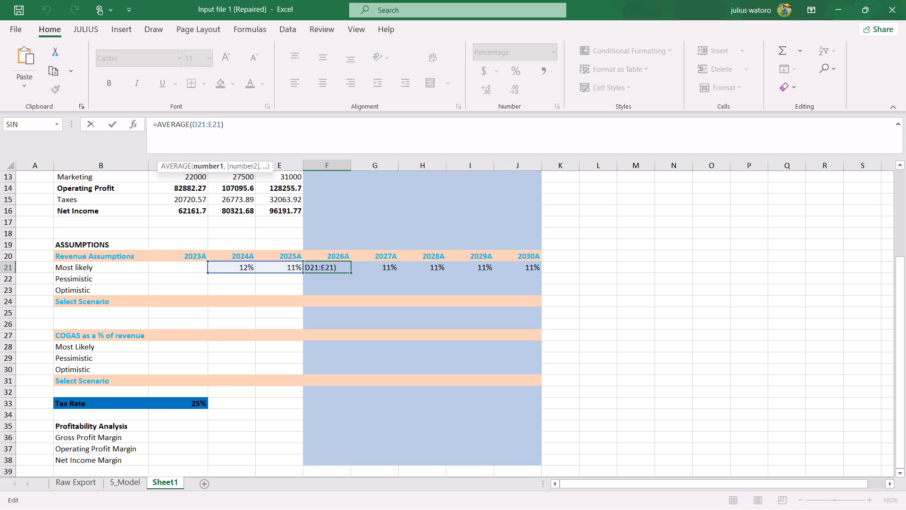
key("F4")
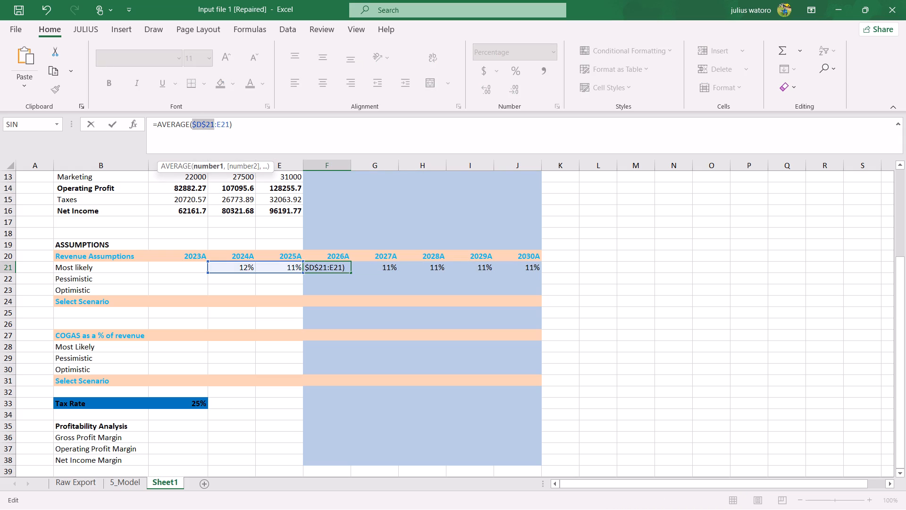
left_click(222, 126)
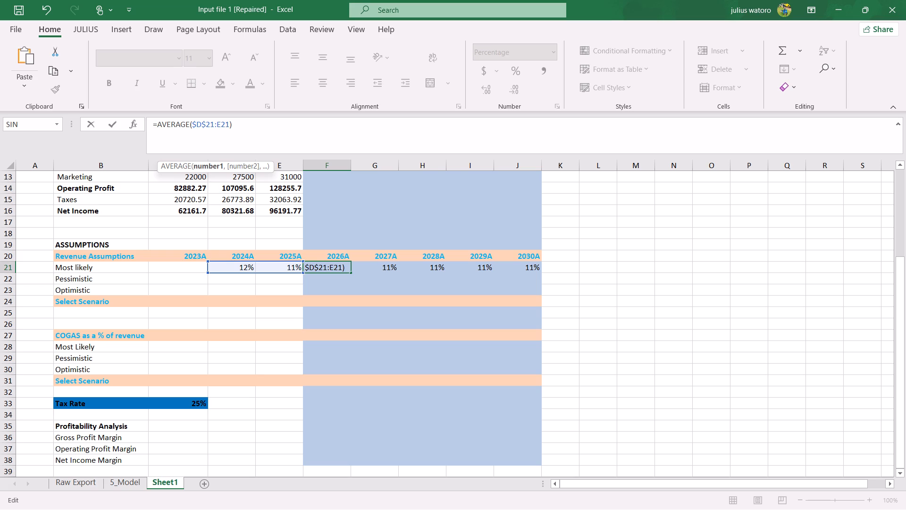
key("F4")
key("Return")
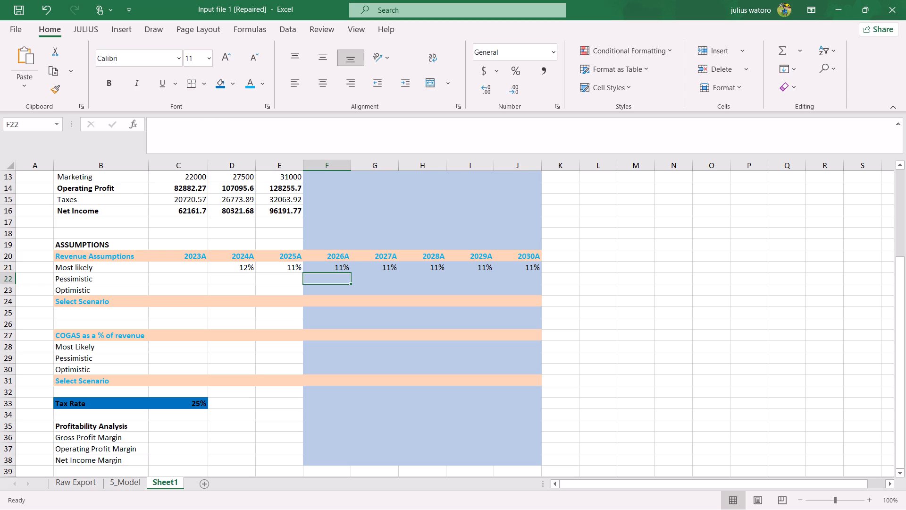
Fill the absolute-reference average formula from F21 across to J21 and check the copied formulas under 2028A to 2030A.
left_click_drag(330, 265, 351, 275)
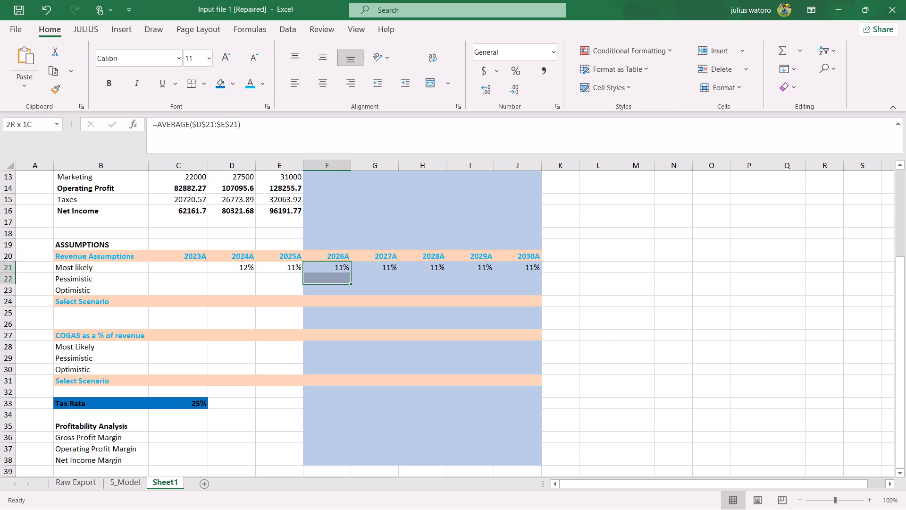
left_click_drag(351, 275, 348, 267)
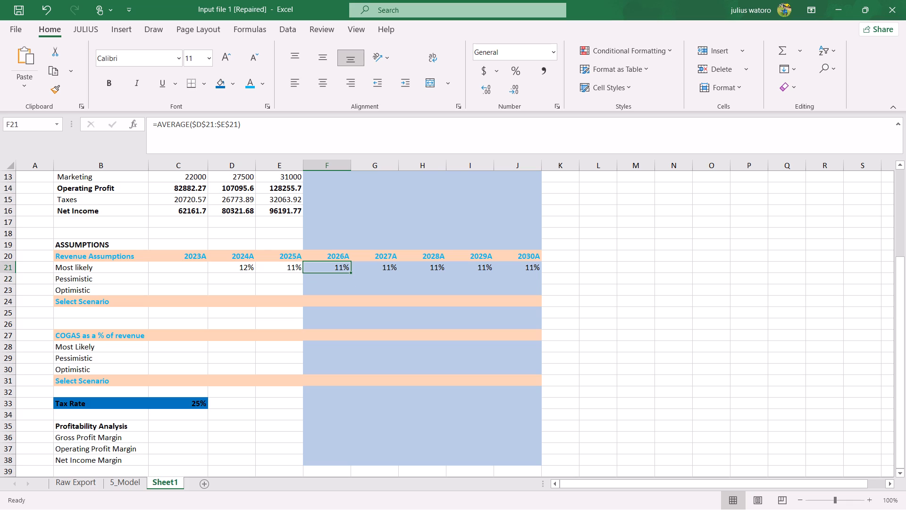
left_click_drag(349, 273, 513, 271)
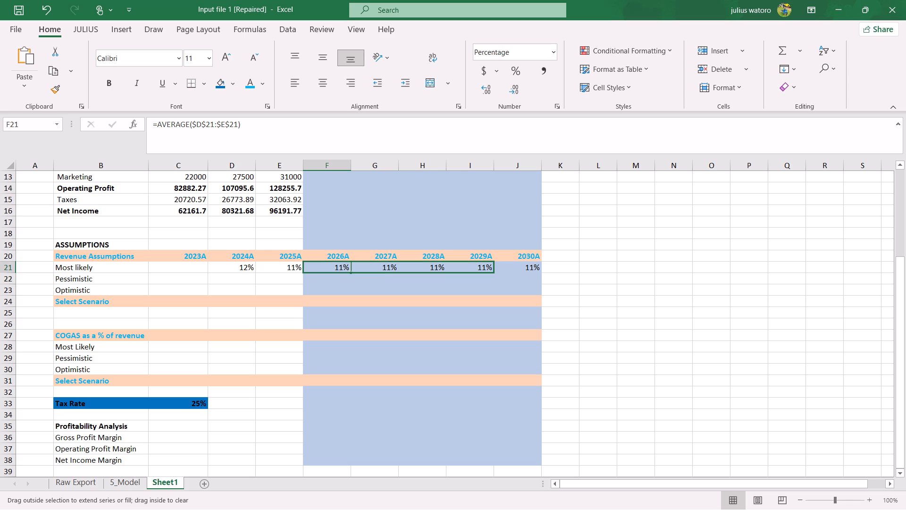
left_click_drag(513, 271, 541, 269)
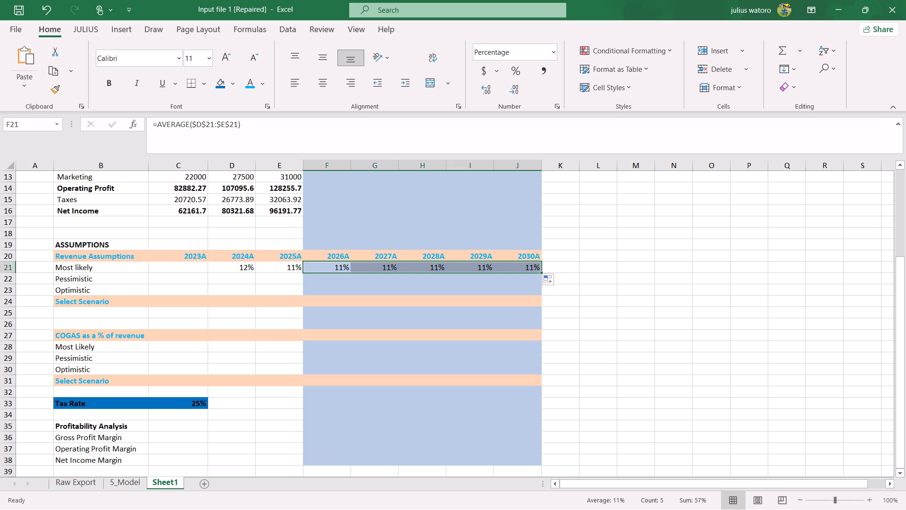
left_click(513, 268)
left_click(487, 267)
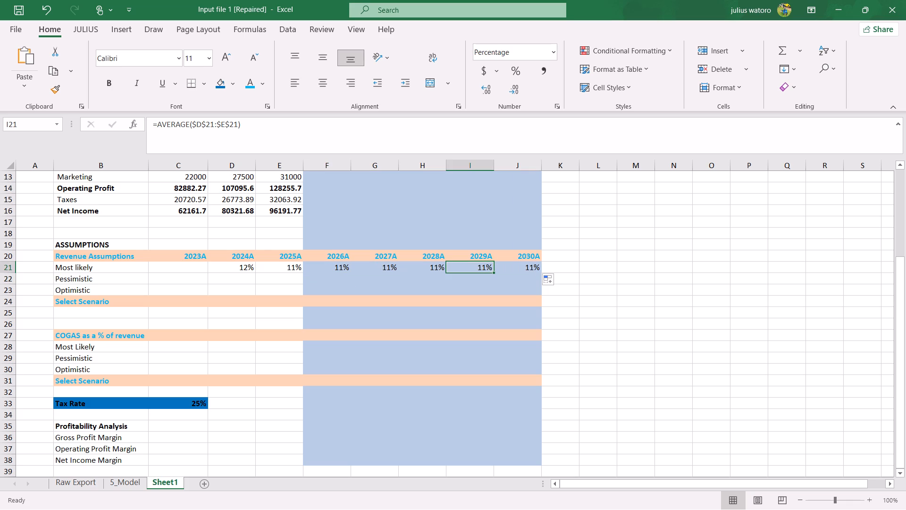
left_click(436, 272)
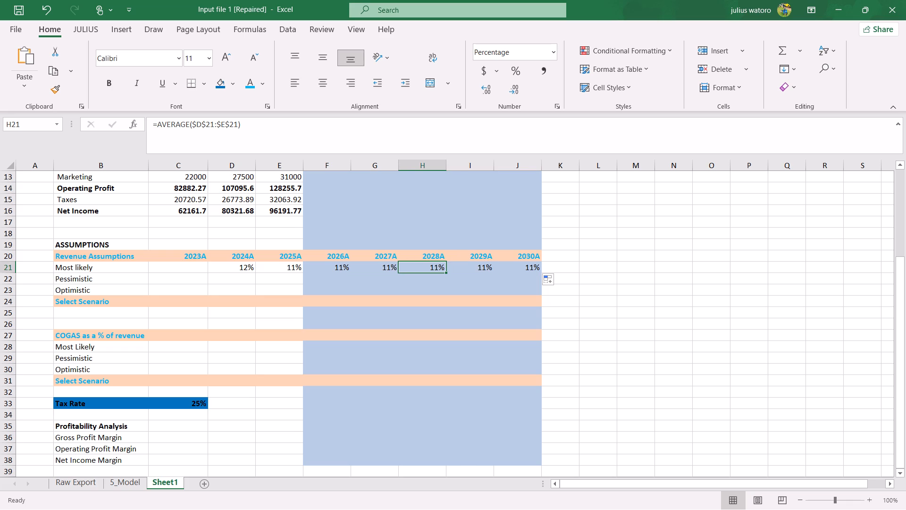
Examine 5_Model's Pessimistic and Optimistic revenue growth formulas for 2026A and 2027A, and return to Sheet1's Pessimistic row.
left_click(326, 279)
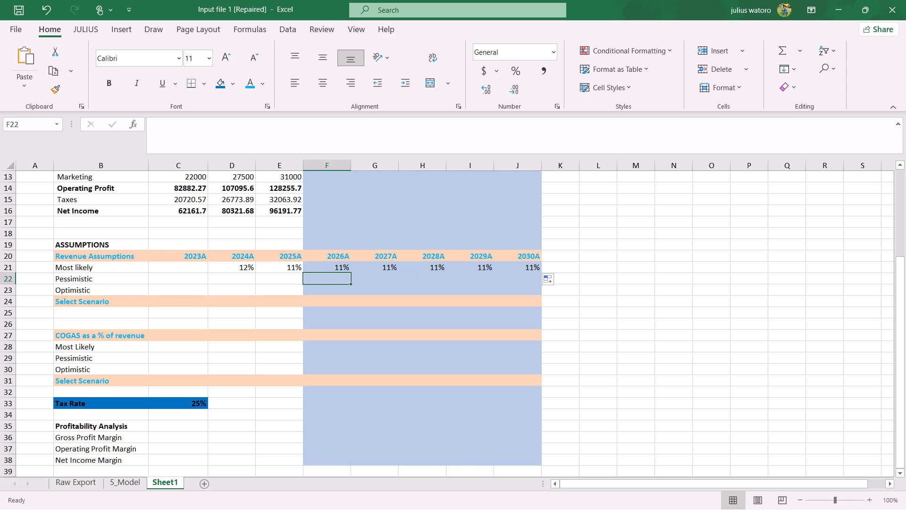
left_click(130, 485)
scroll(206, 427, "down", 1)
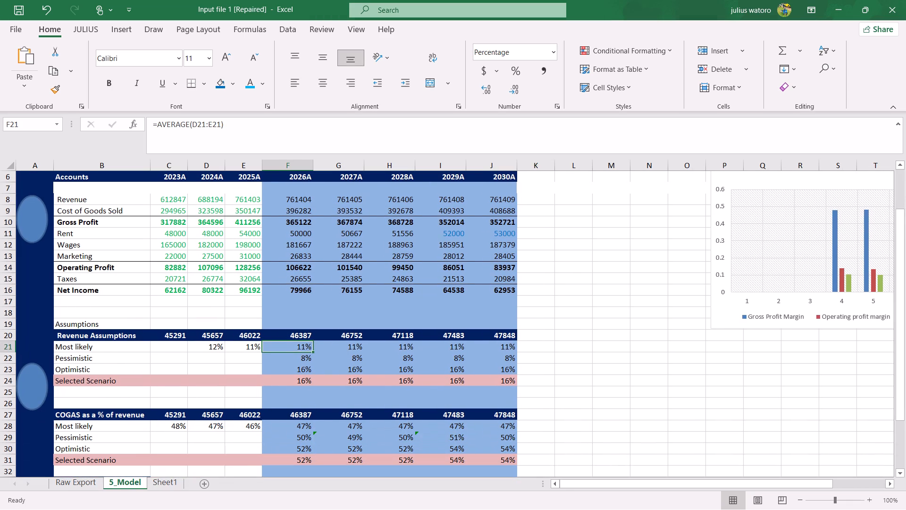
left_click(277, 363)
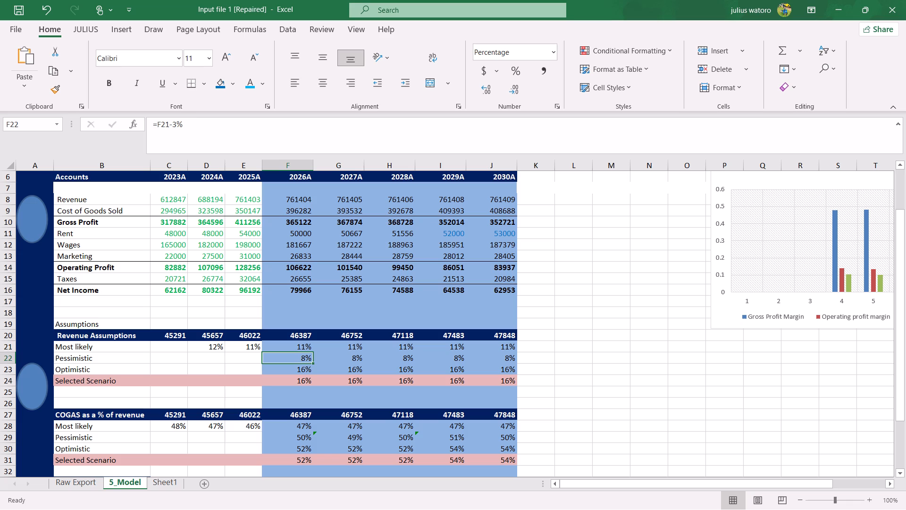
left_click(344, 364)
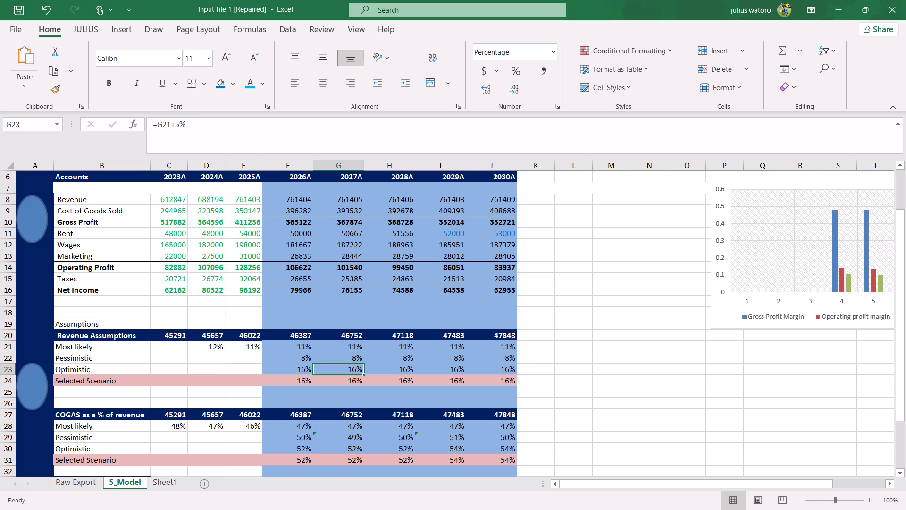
left_click(340, 357)
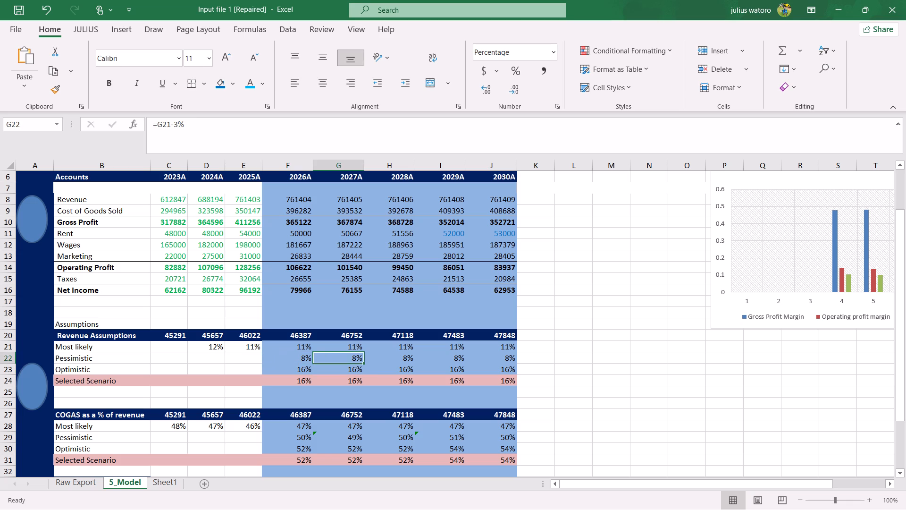
left_click(154, 483)
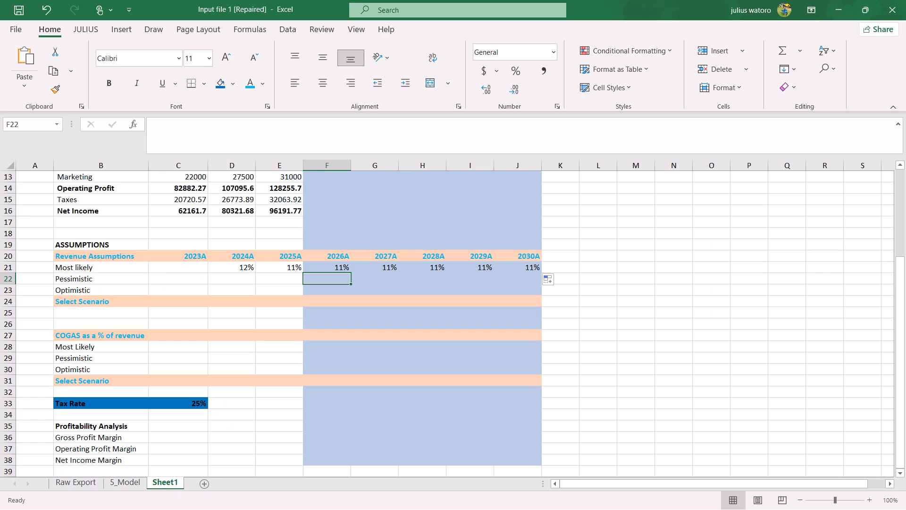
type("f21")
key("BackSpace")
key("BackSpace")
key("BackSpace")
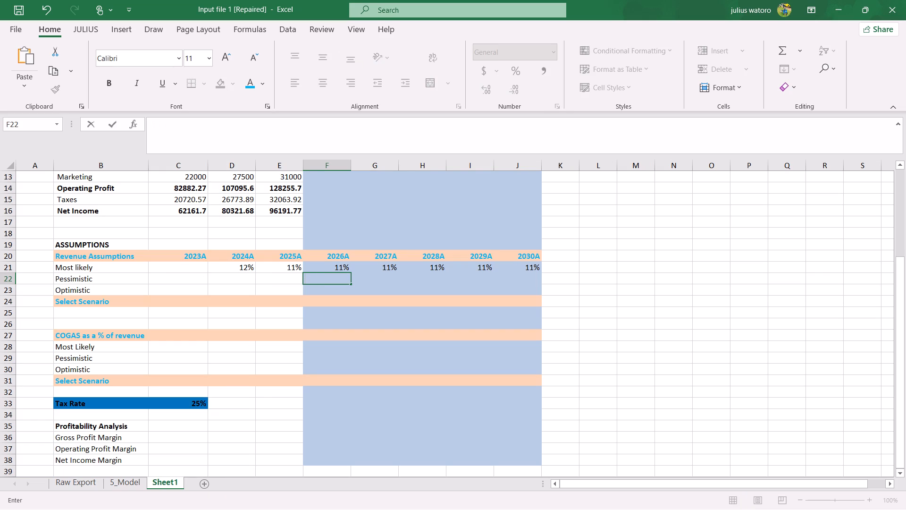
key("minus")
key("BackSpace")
Enter the formula =F21-3 in F22 of Sheet1, the Pessimistic row under 2026A.
key("equal")
type("f21-")
key("3")
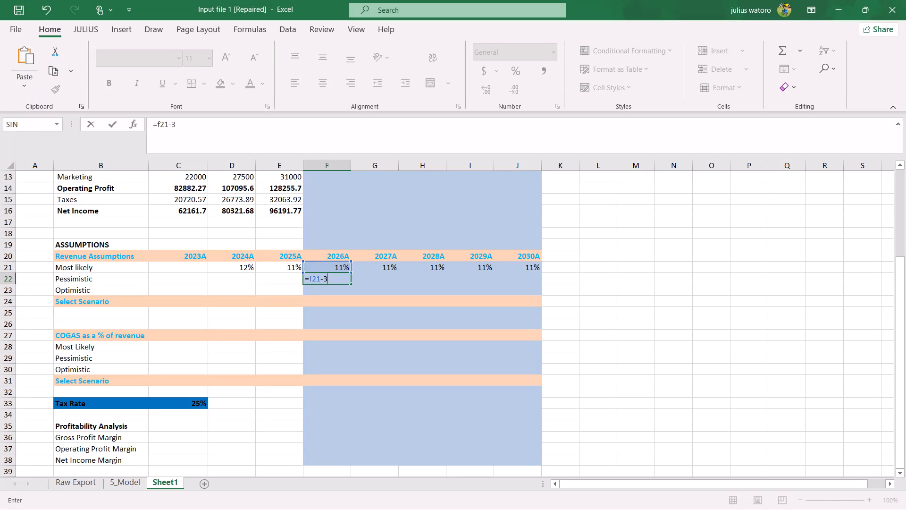
key("Return")
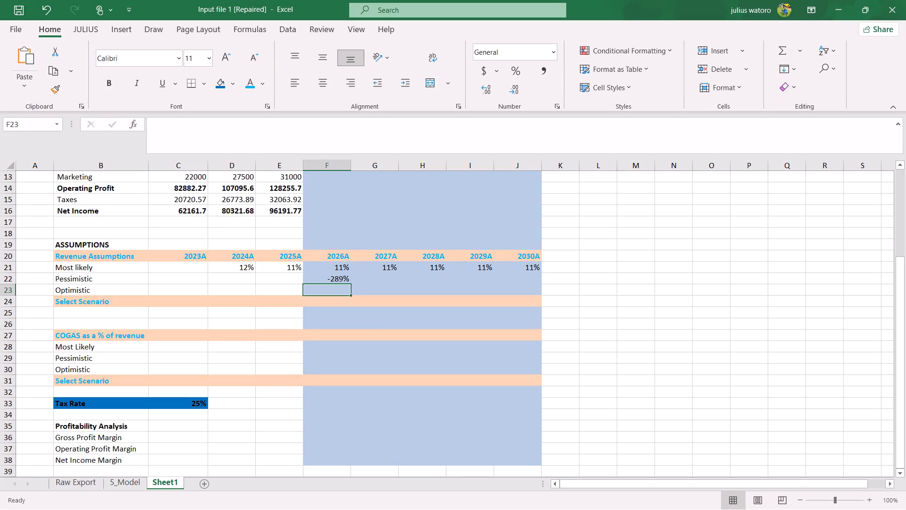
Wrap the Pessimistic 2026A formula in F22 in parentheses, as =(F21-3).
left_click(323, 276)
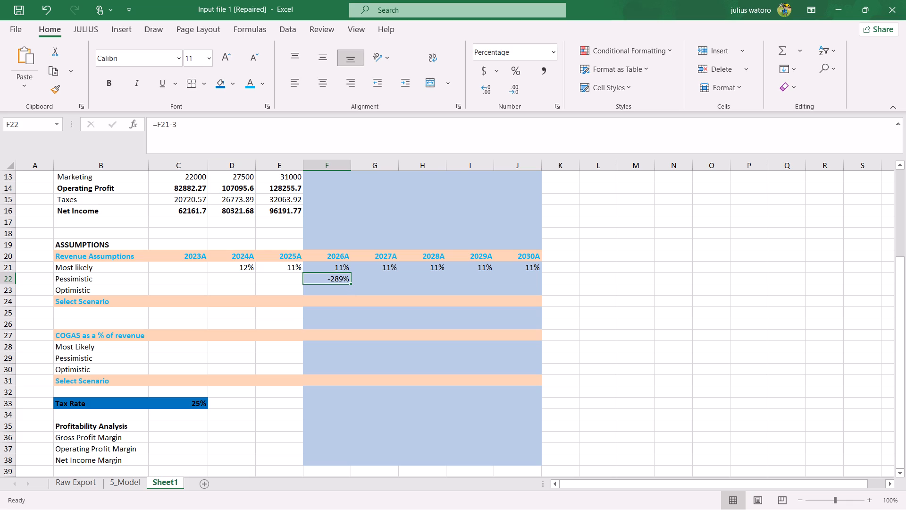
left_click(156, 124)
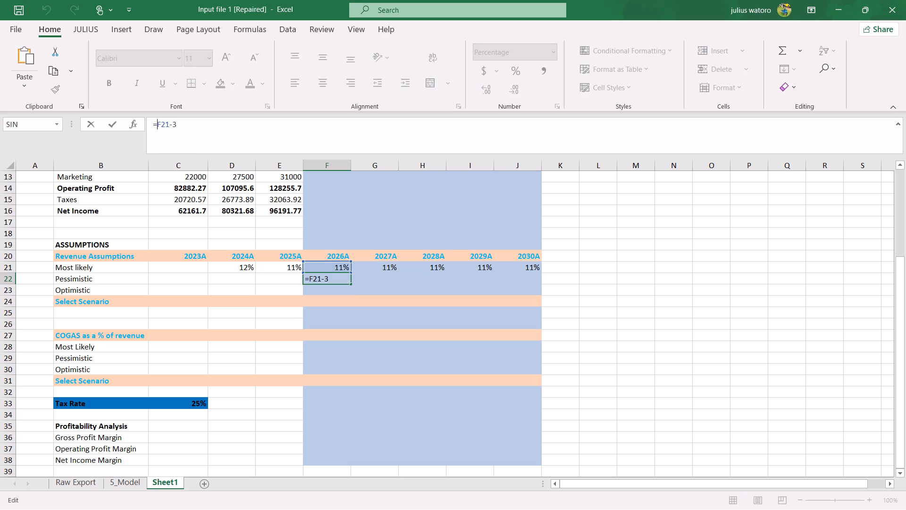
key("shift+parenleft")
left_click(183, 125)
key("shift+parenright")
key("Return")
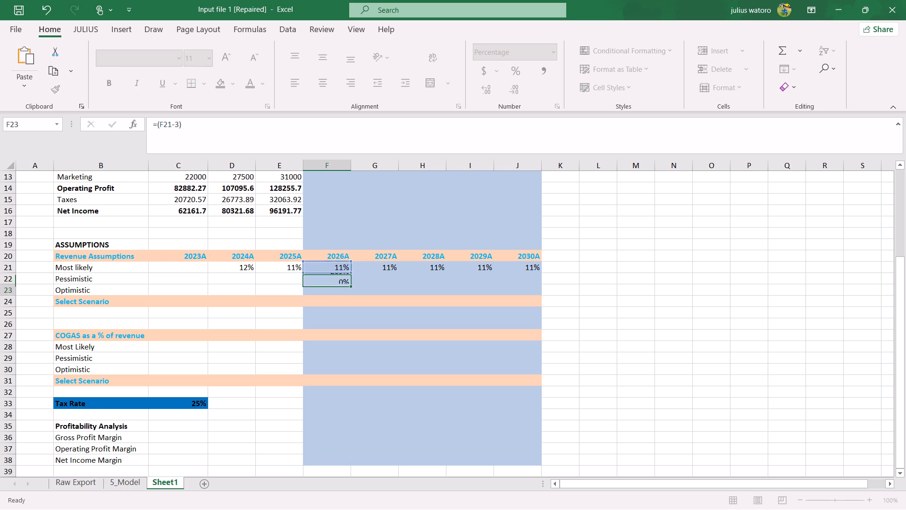
Check the Pessimistic growth formula in 5_Model, and replace the formula in F22 of Sheet1 with =F21-3%.
left_click(134, 481)
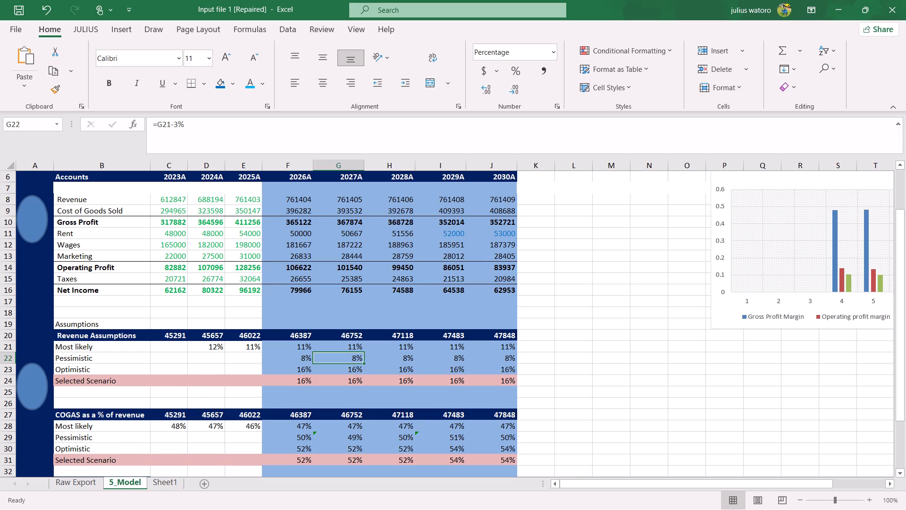
left_click(310, 361)
left_click(166, 489)
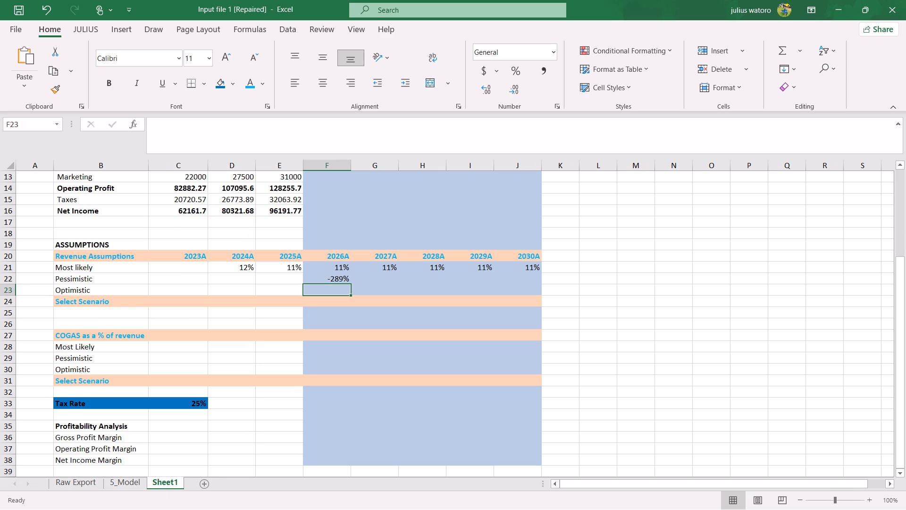
left_click(337, 279)
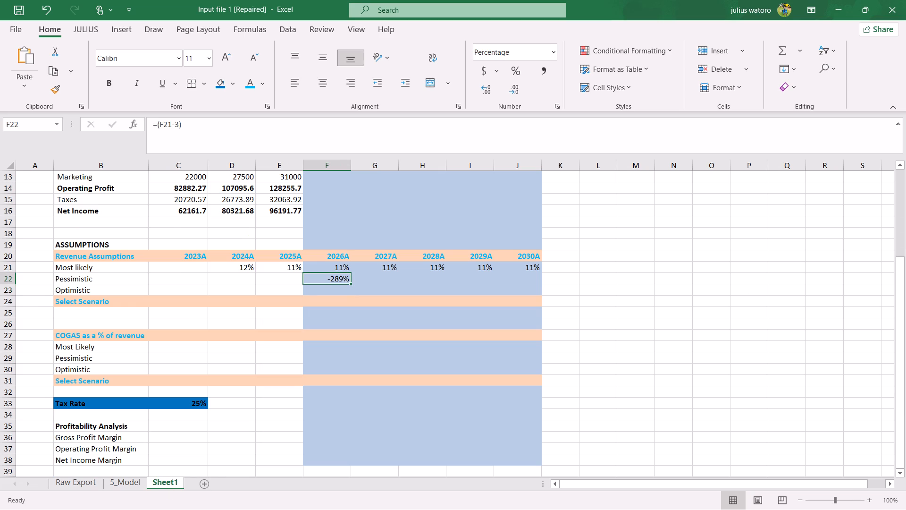
left_click(183, 126)
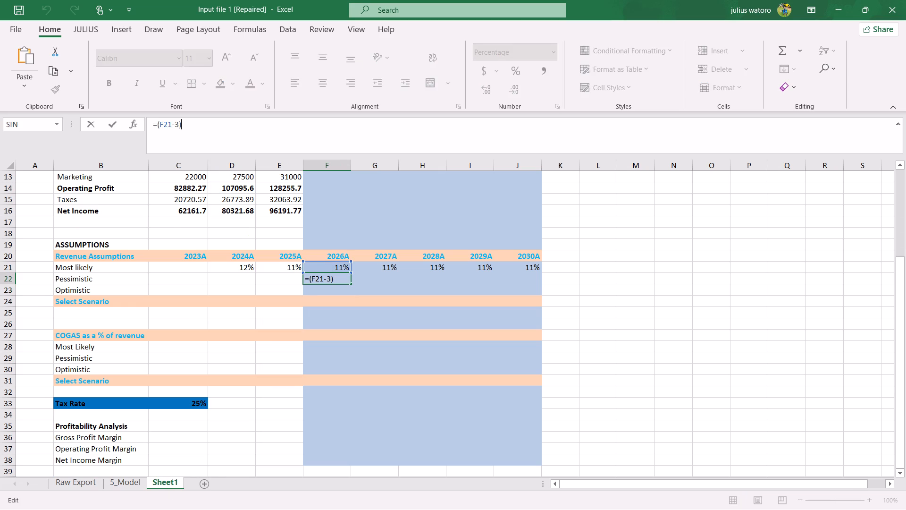
key("BackSpace")
key("BackSpace")
key("BackSpace")
key("BackSpace")
key("BackSpace")
key("BackSpace")
key("BackSpace")
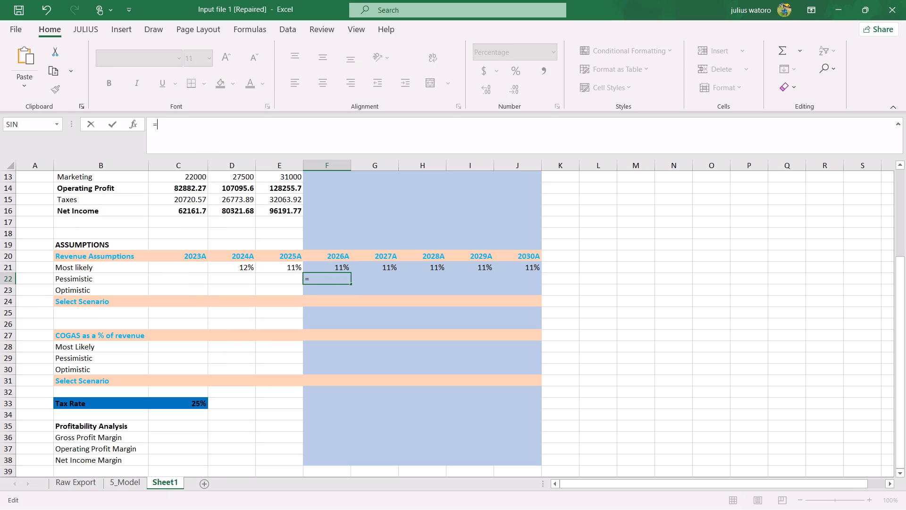
type("f21")
key("minus")
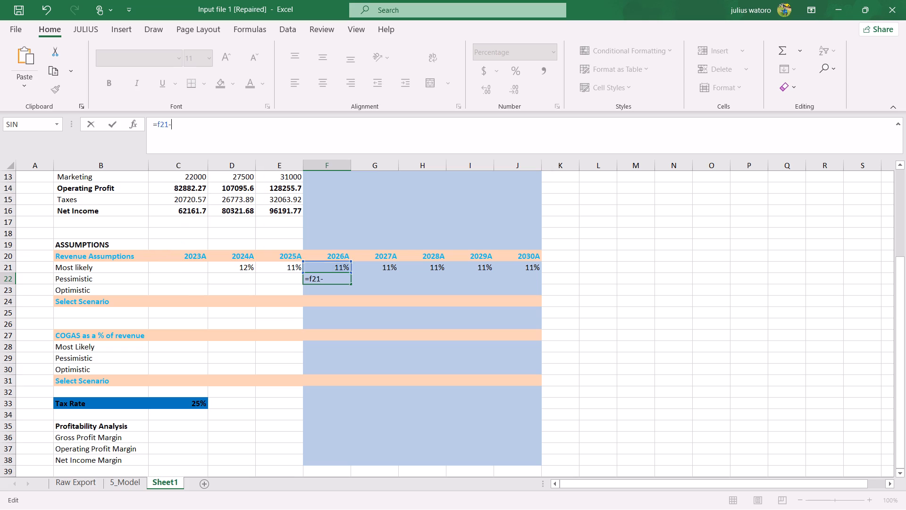
key("3")
key("shift+percent")
key("Return")
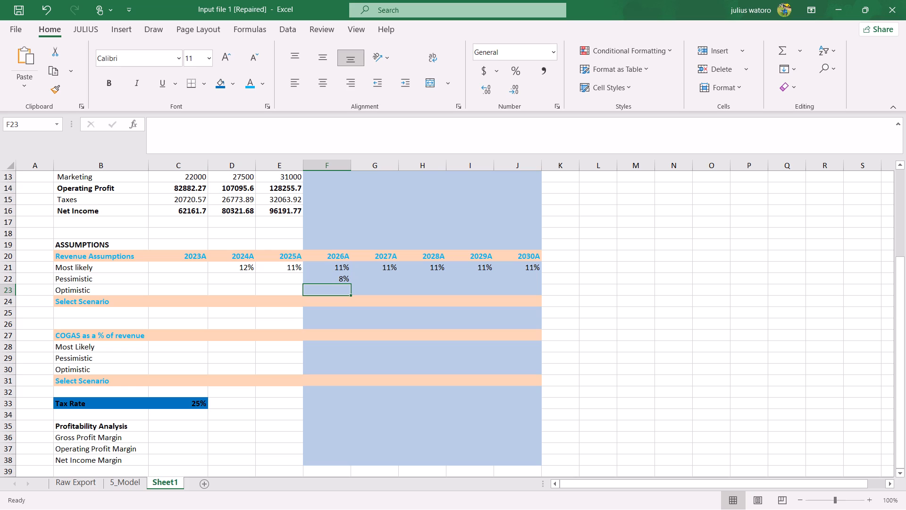
Fill the Pessimistic formula from F22 across to J22, covering 2027A to 2030A.
left_click(337, 277)
left_click_drag(350, 283, 537, 274)
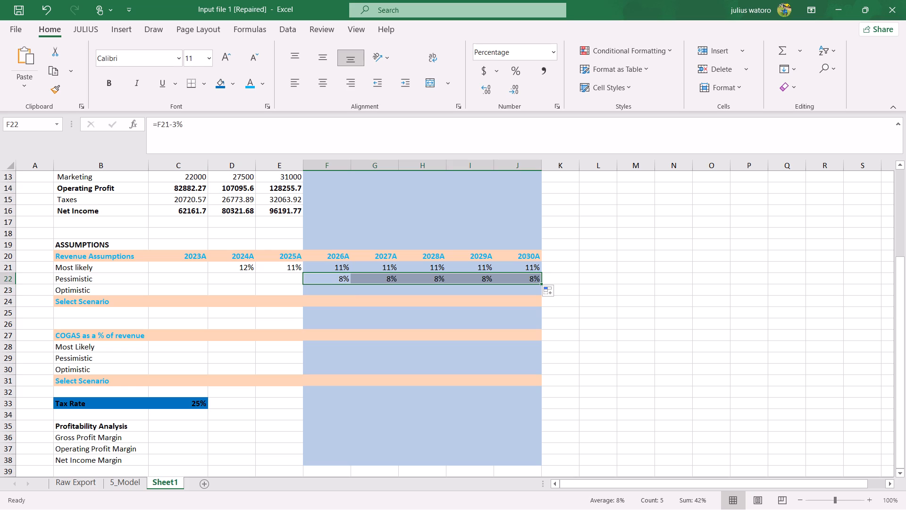
Enter the formula =F21+4 in F23, the Optimistic row under 2026A.
left_click(326, 294)
key("equal")
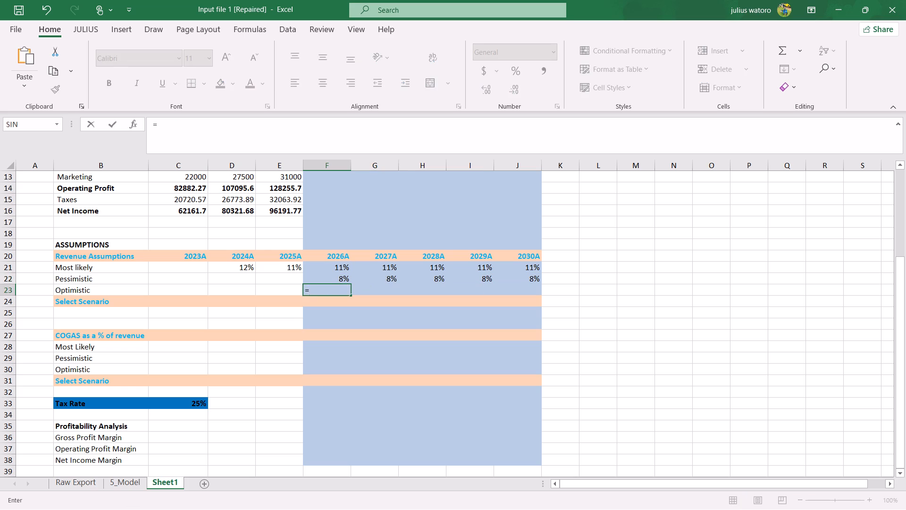
type("f21")
key("shift+plus")
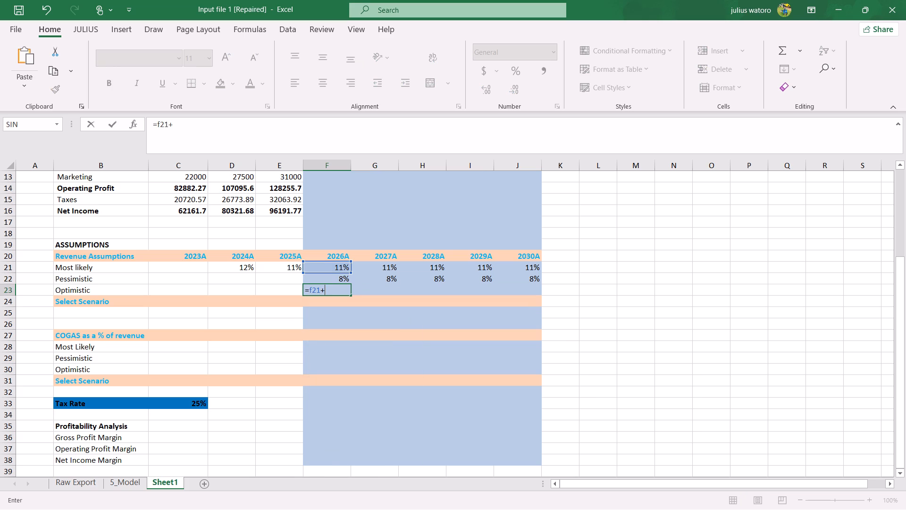
key("4")
key("Return")
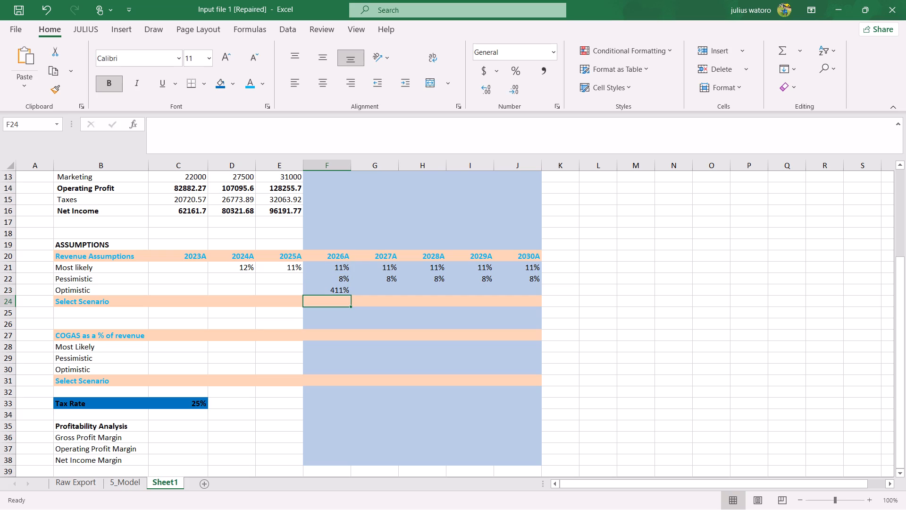
Check 5_Model's Optimistic formula for 2026A, and change the formula in F23 of Sheet1 to =F21+5%.
left_click(140, 485)
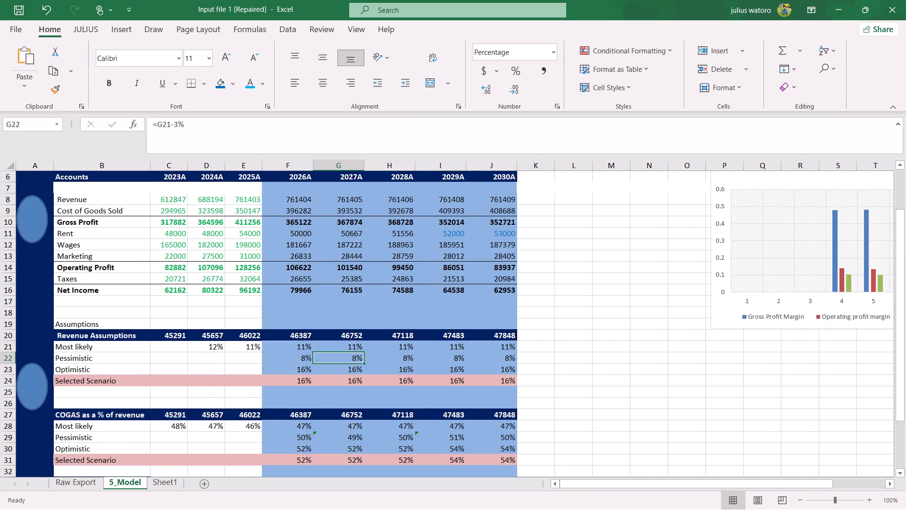
left_click(313, 370)
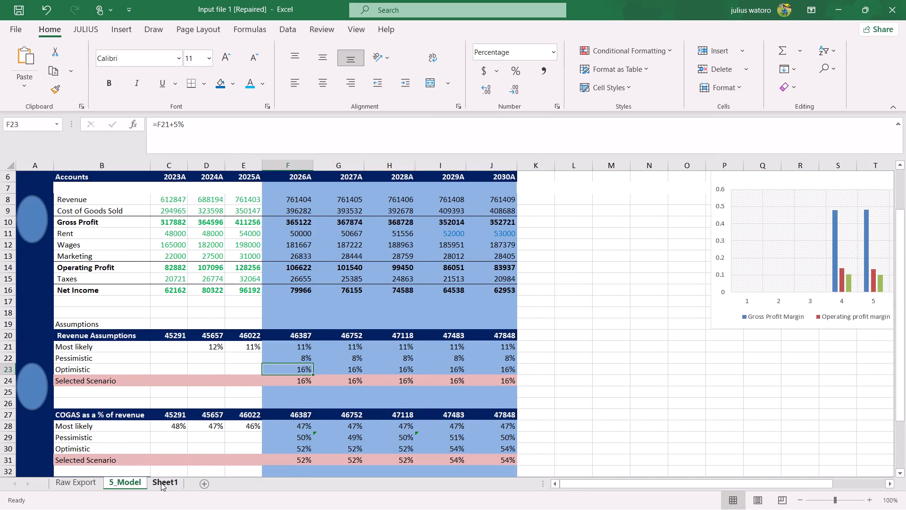
left_click_drag(161, 484, 370, 298)
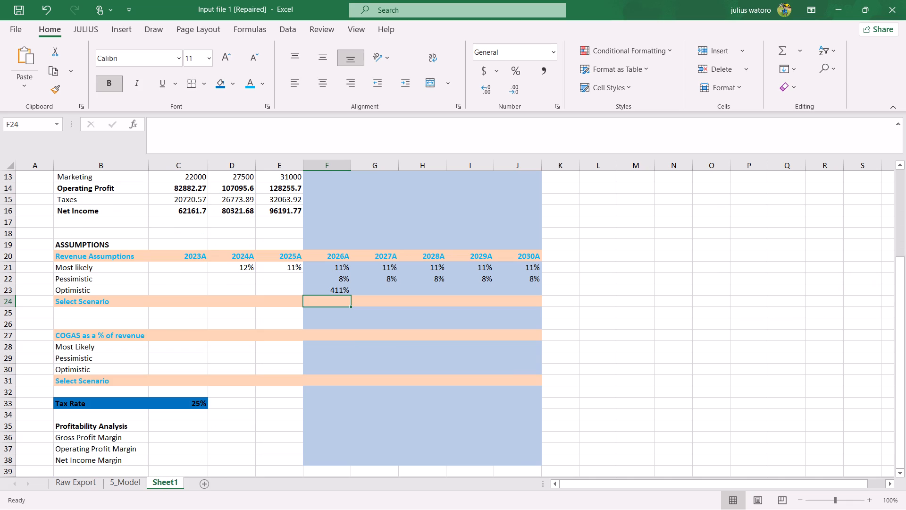
left_click(336, 287)
left_click(183, 132)
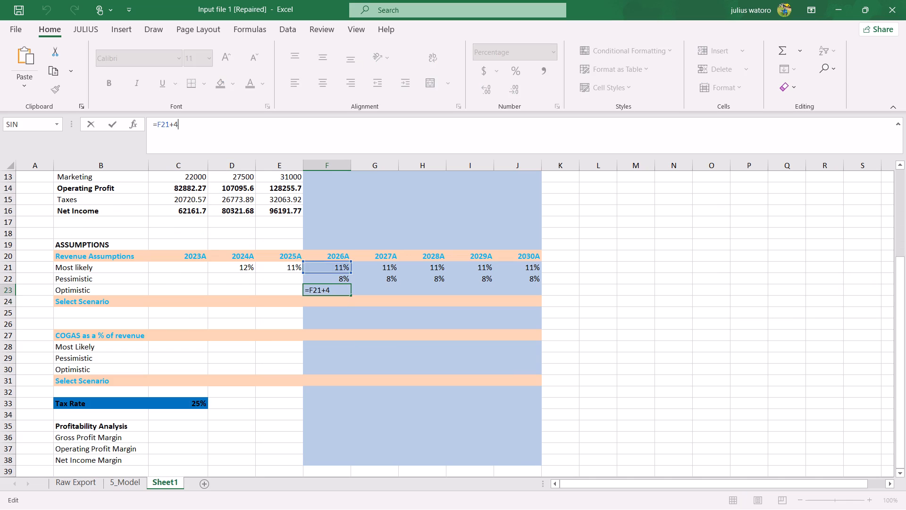
key("BackSpace")
key("5")
key("shift+percent")
key("Return")
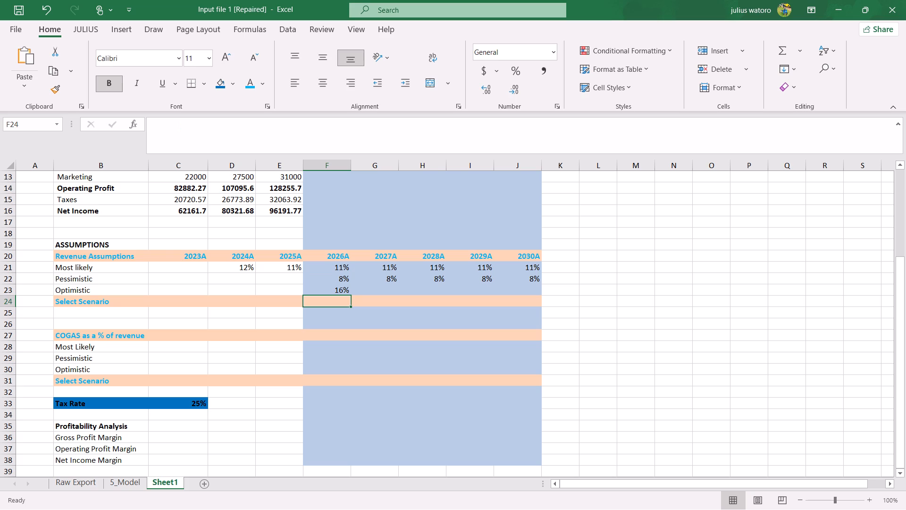
Fill the Optimistic formula from F23 across to J23, covering 2027A to 2030A.
left_click_drag(330, 287, 344, 292)
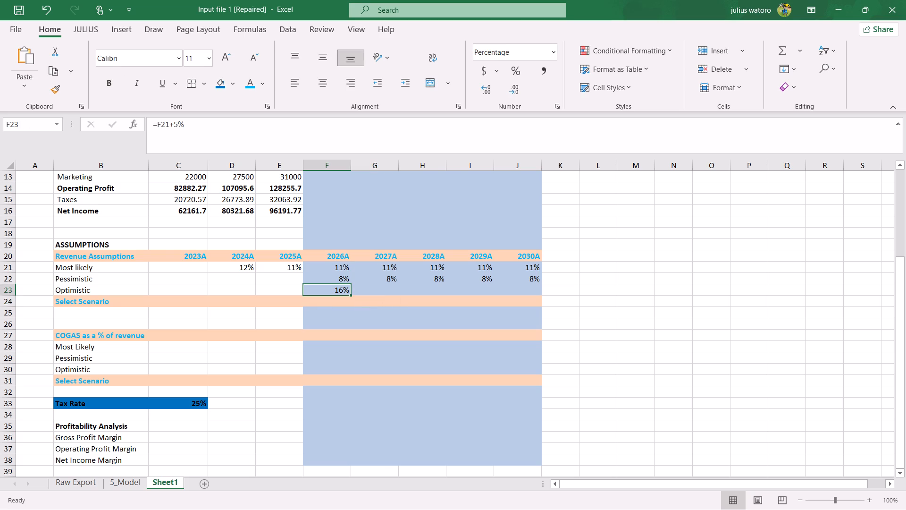
left_click_drag(351, 296, 522, 292)
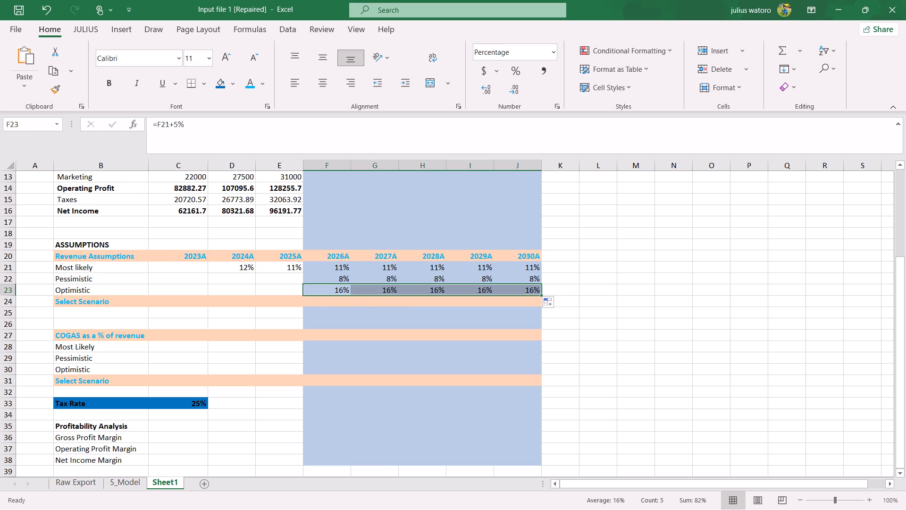
Check 5_Model's 2023 Most likely COGAS formula, and enter =C9/C8 in C28 of Sheet1, the Most Likely row under COGAS as a % of revenue.
left_click(136, 482)
scroll(305, 424, "down", 1)
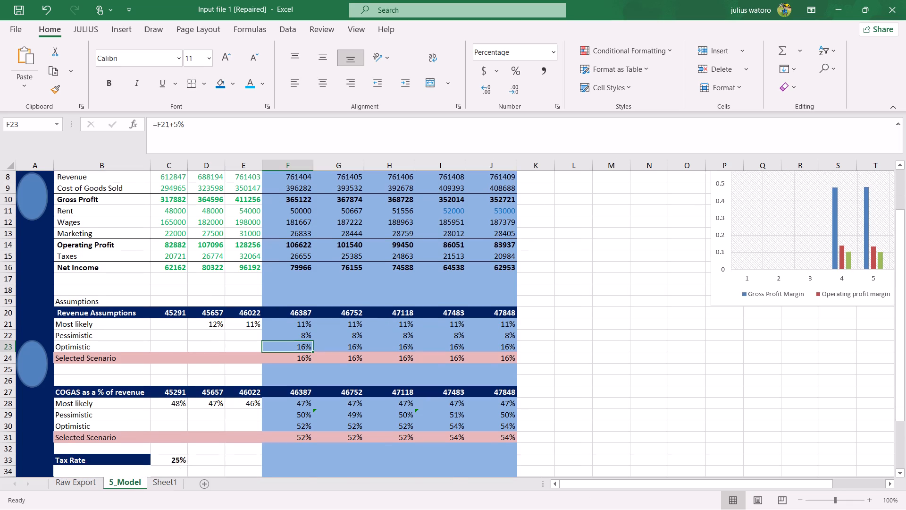
scroll(305, 424, "down", 1)
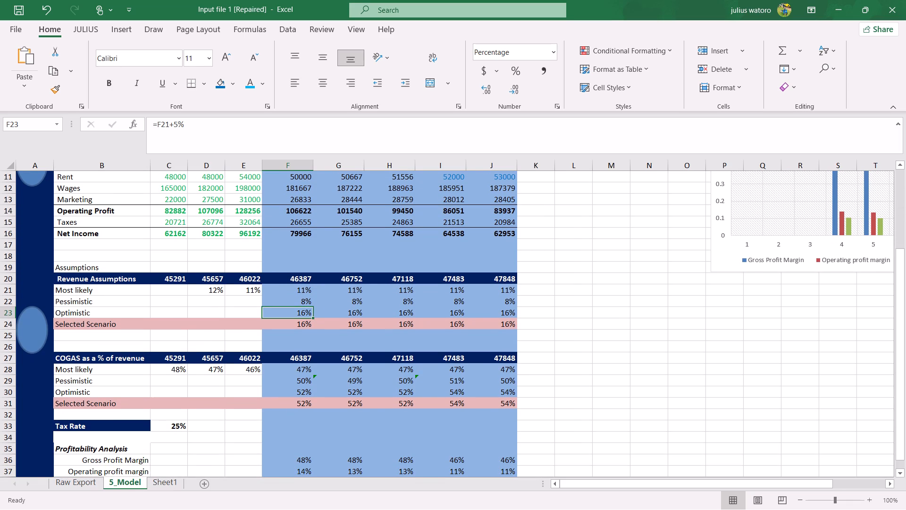
left_click(163, 369)
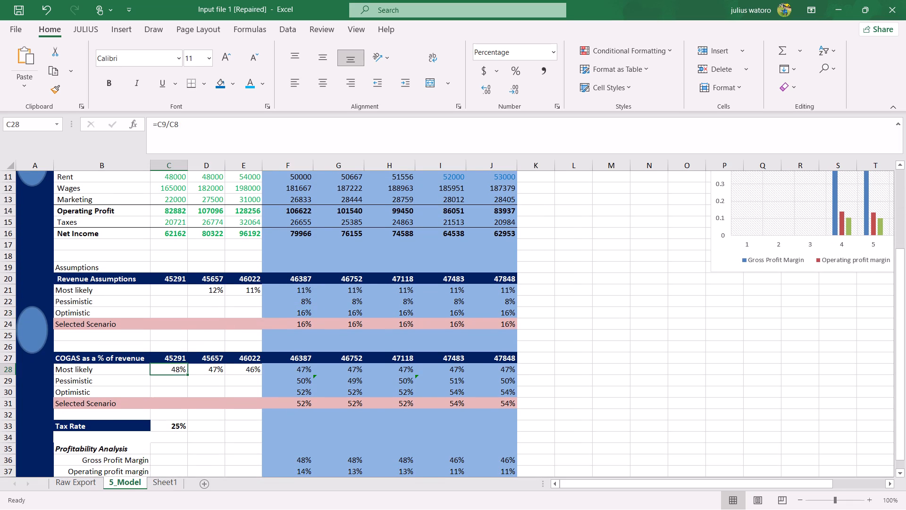
scroll(167, 372, "up", 1)
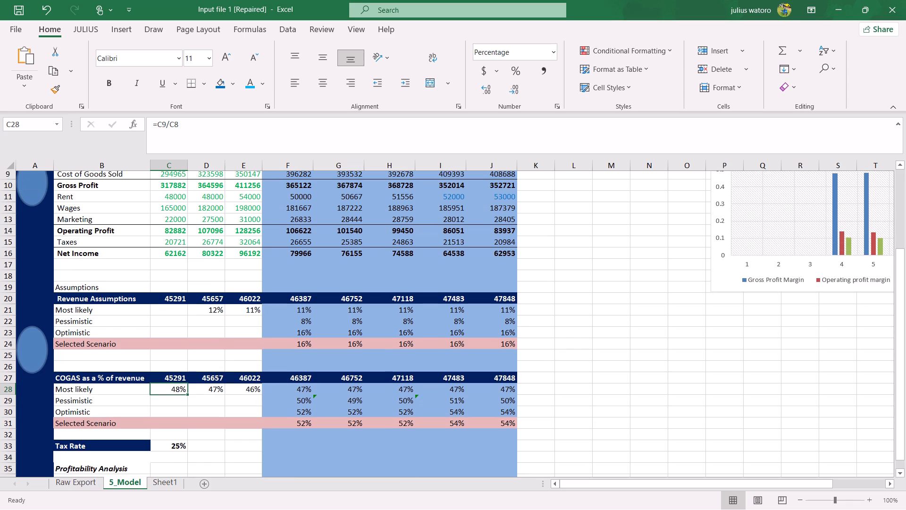
scroll(167, 372, "up", 1)
left_click(170, 485)
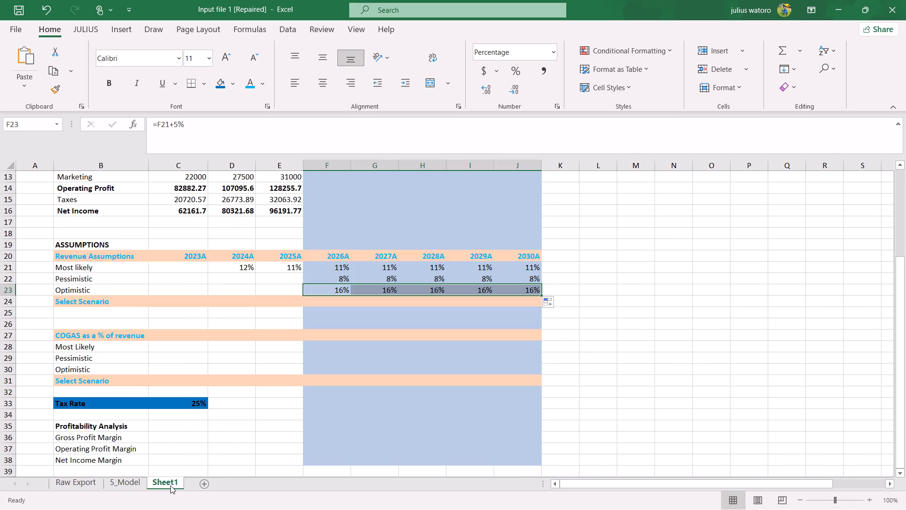
left_click(176, 348)
key("equal")
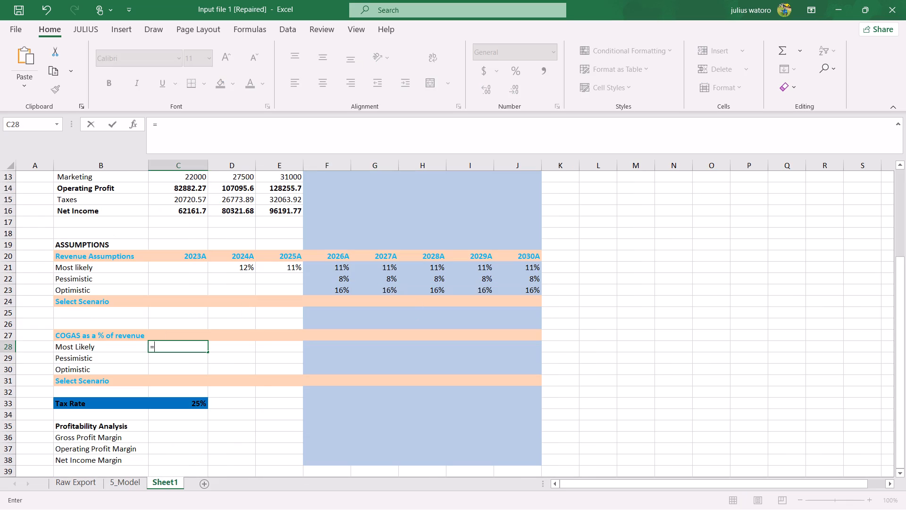
key("c")
key("9")
type("/c")
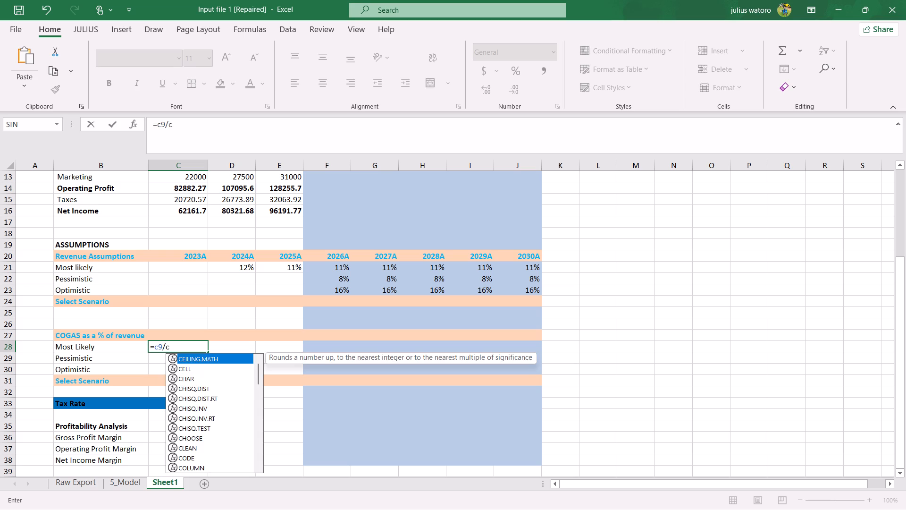
key("8")
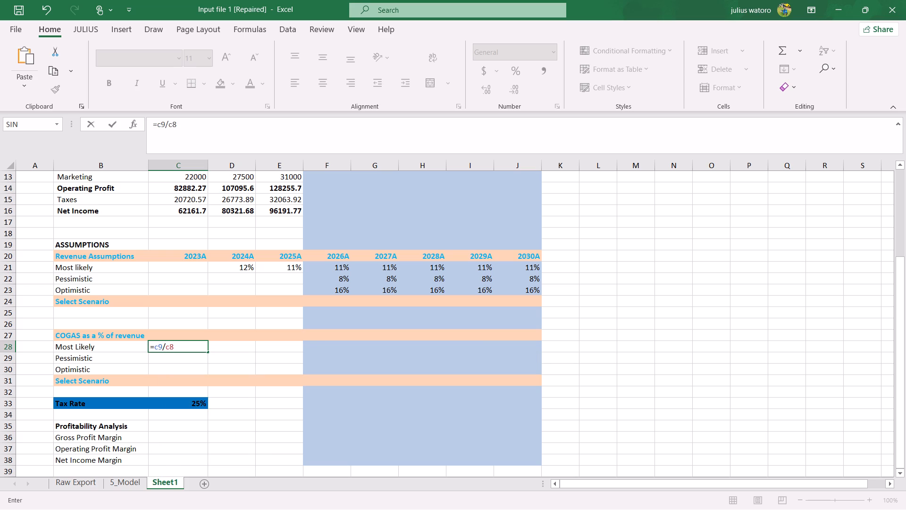
scroll(210, 284, "up", 3)
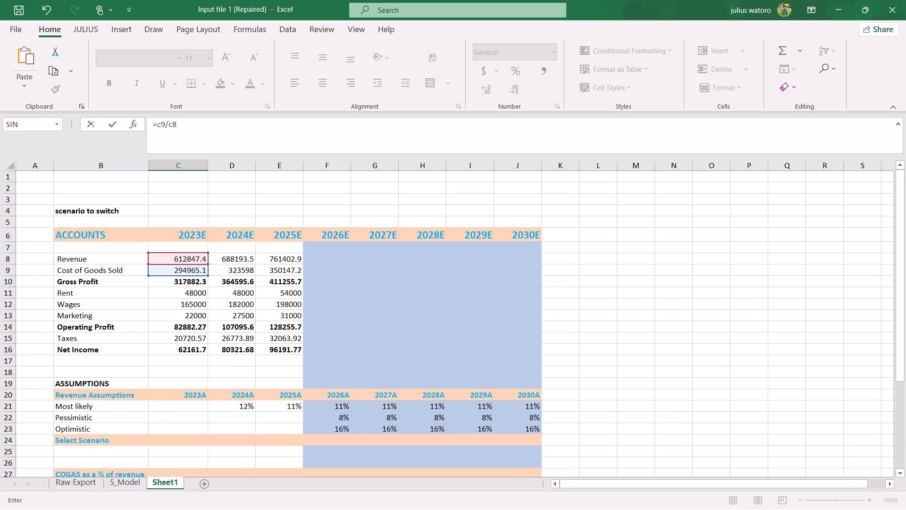
key("Return")
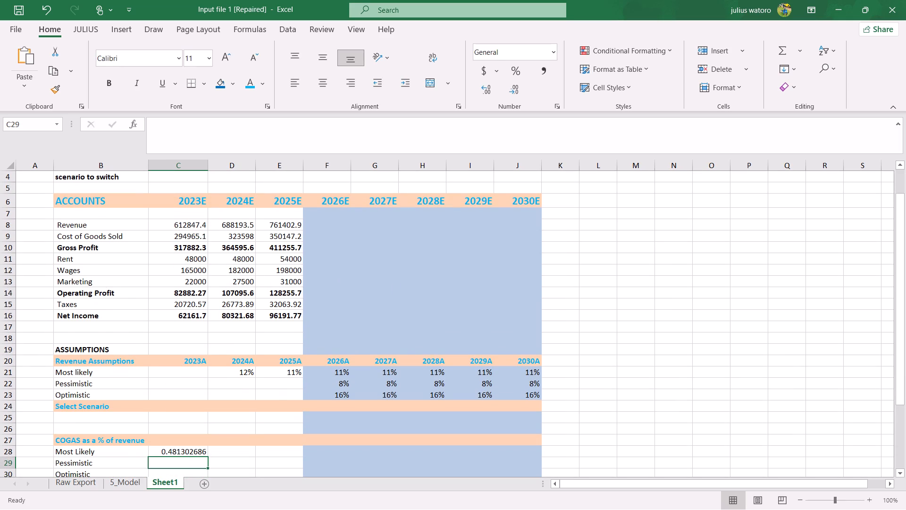
Check 5_Model's Most likely COGAS formulas in D28 to F28, and fill Sheet1's C28 formula across to E28.
left_click(126, 480)
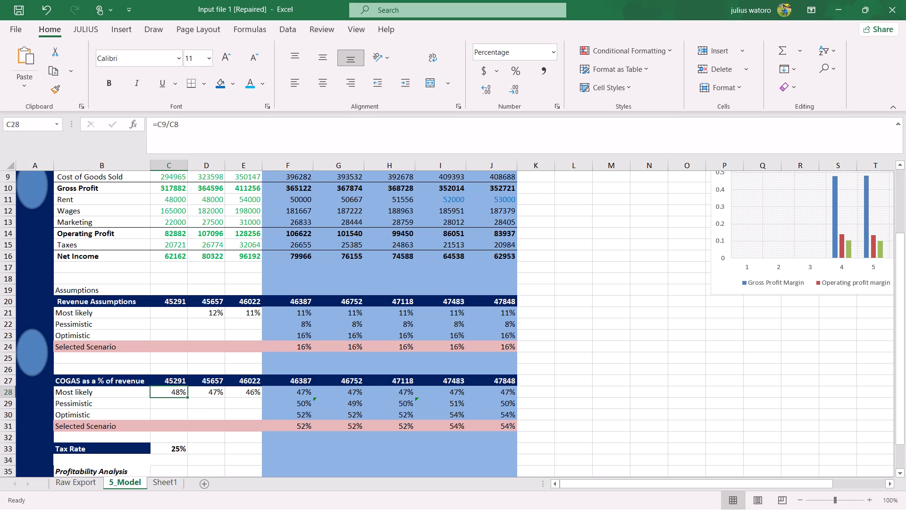
left_click(215, 394)
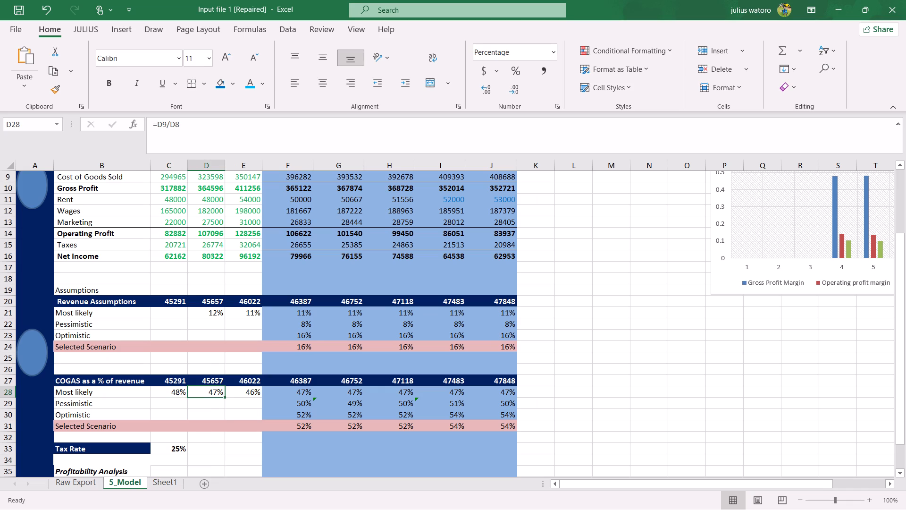
left_click(249, 386)
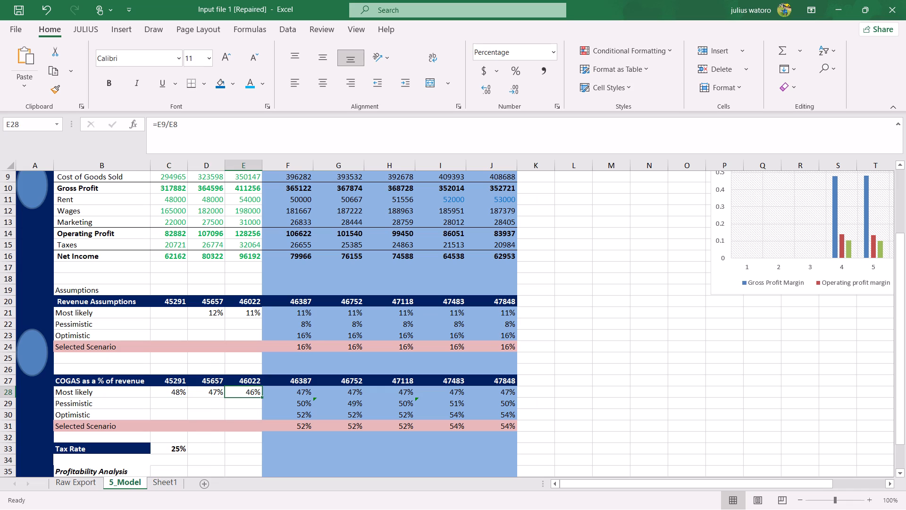
left_click(296, 391)
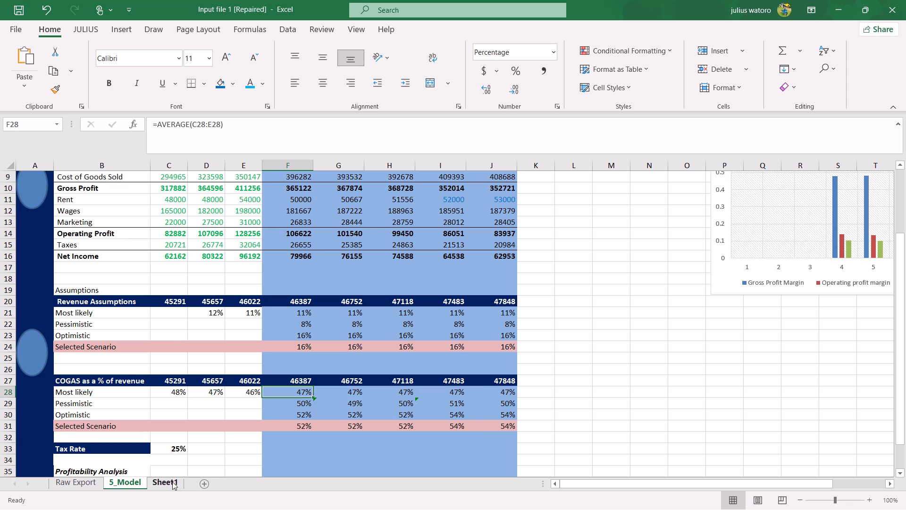
left_click(172, 482)
left_click(244, 368)
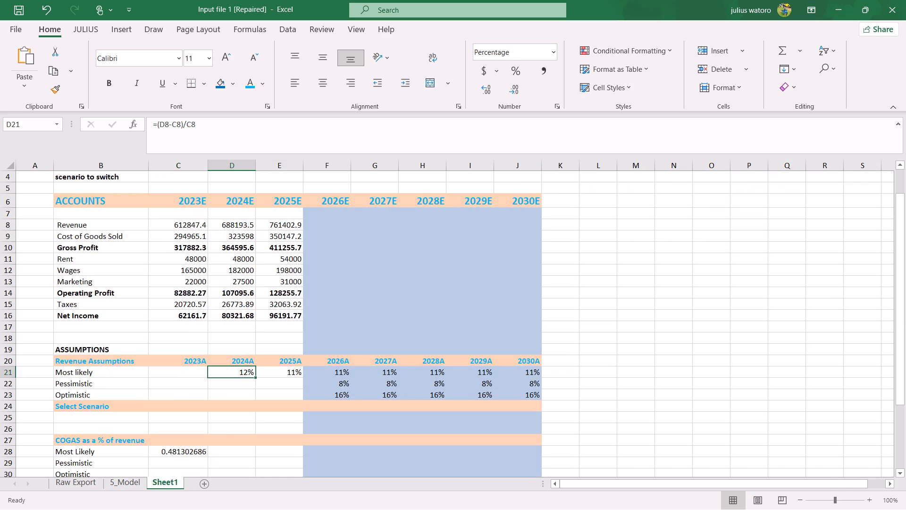
left_click(193, 450)
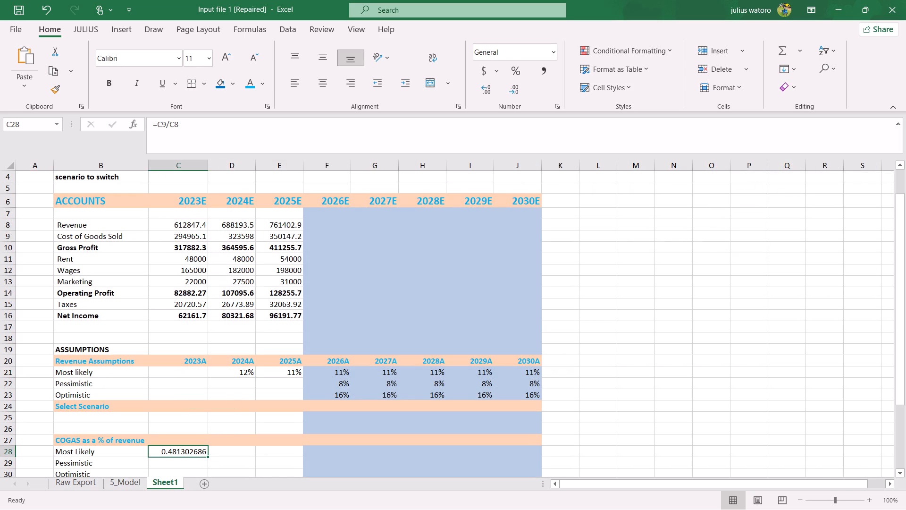
left_click_drag(209, 456, 300, 451)
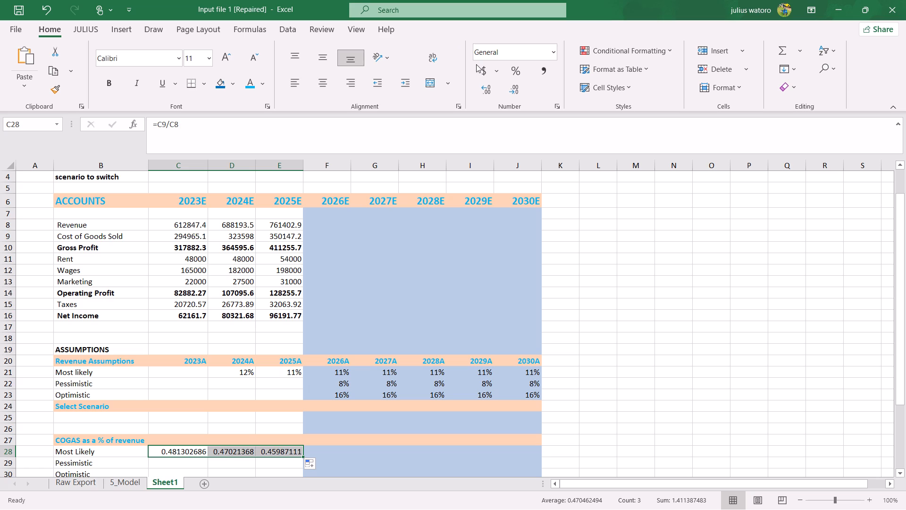
Format the Most Likely COGAS cells C28:E28 as percentages.
left_click(518, 76)
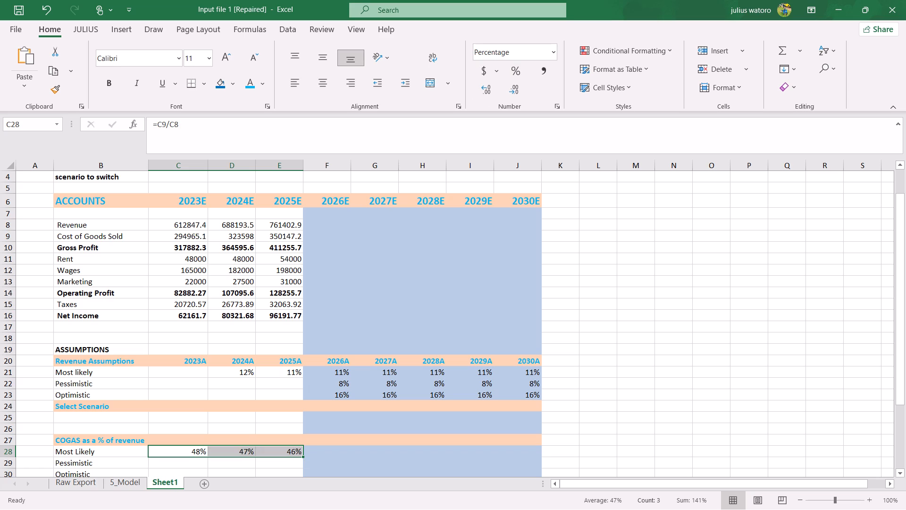
Enter an AVERAGE formula over C28:E28 in F28, the Most Likely COGAS row, making the range's start reference absolute as $C$28.
left_click(313, 453)
key("equal")
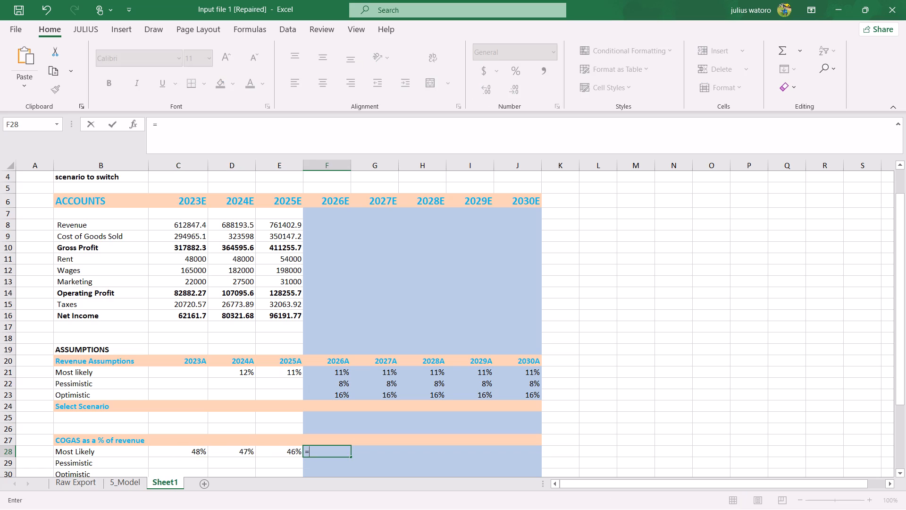
key("a")
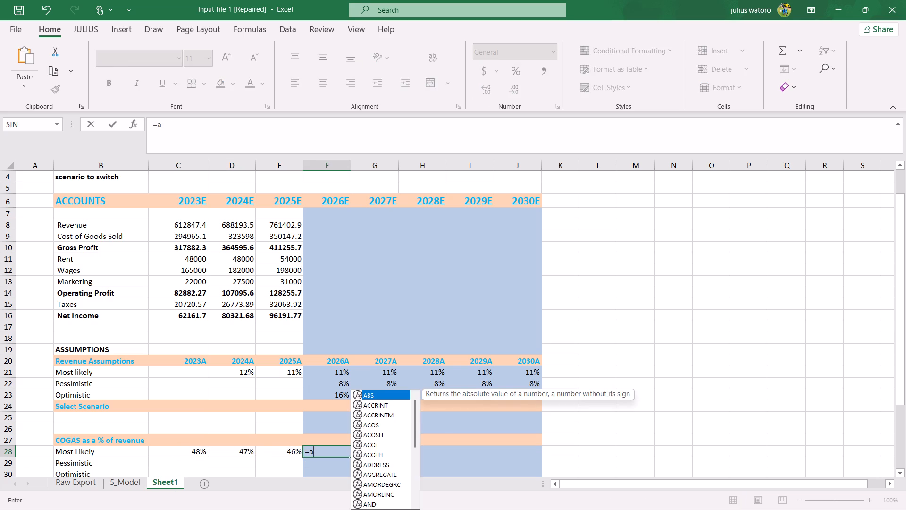
type("ver")
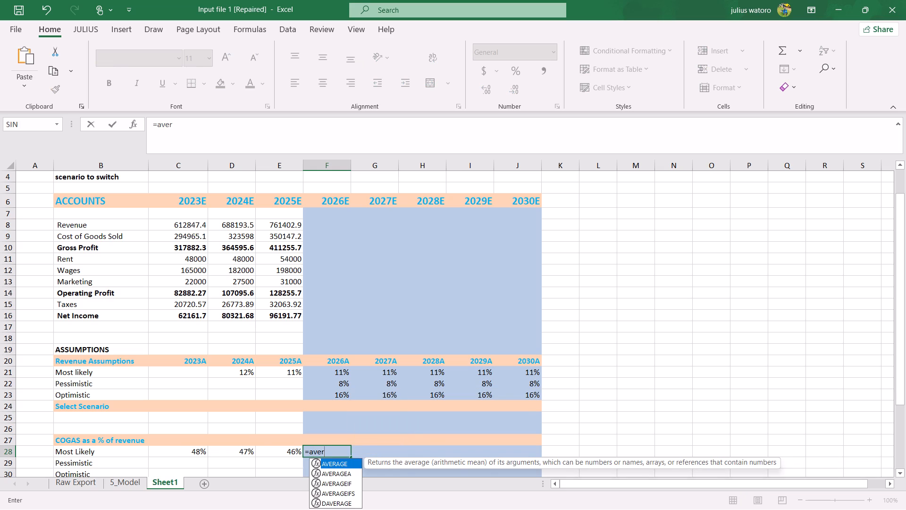
key("Tab")
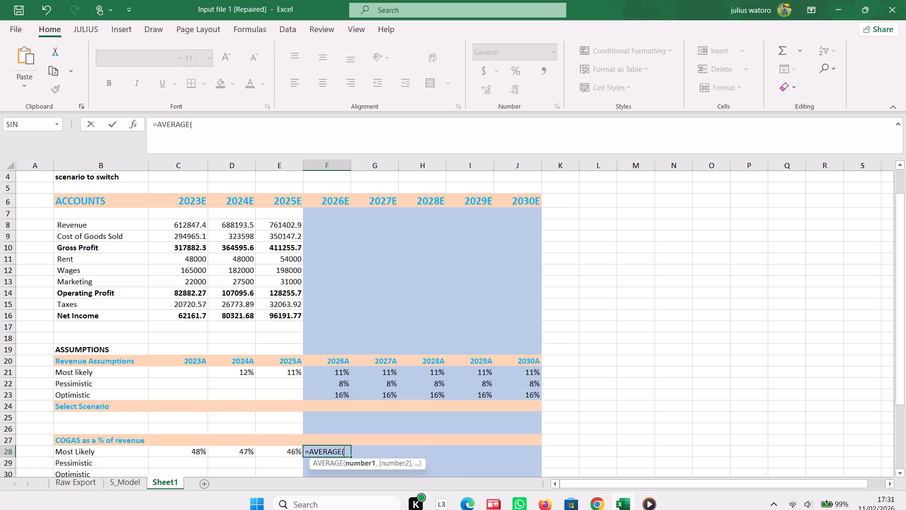
left_click_drag(195, 452, 288, 450)
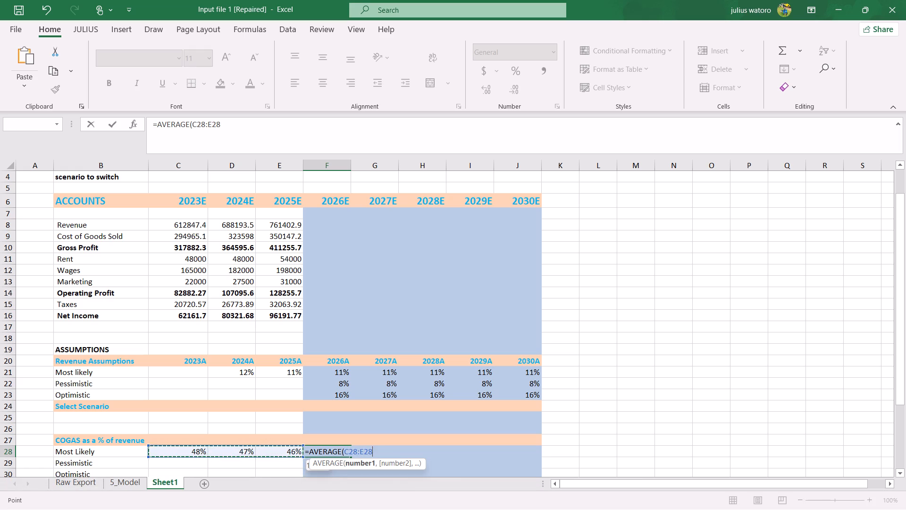
left_click_drag(288, 450, 288, 451)
key("shift+parenright")
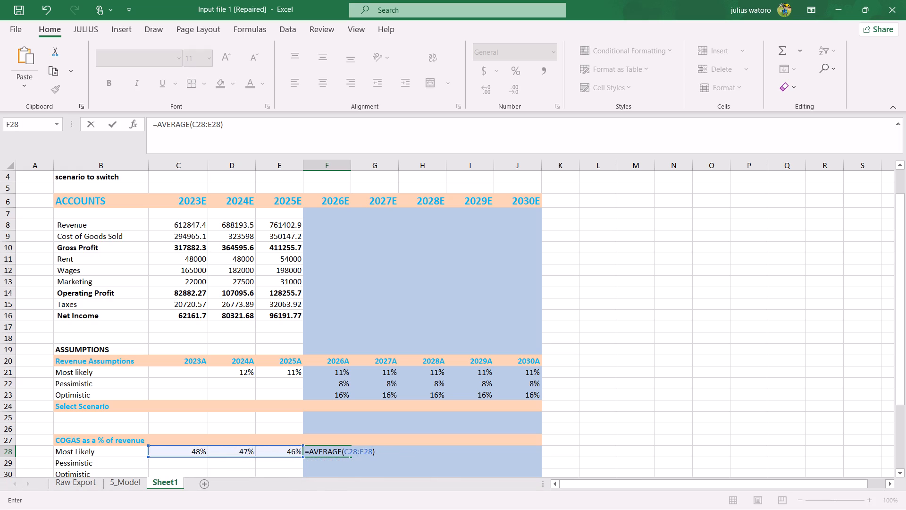
left_click(355, 451)
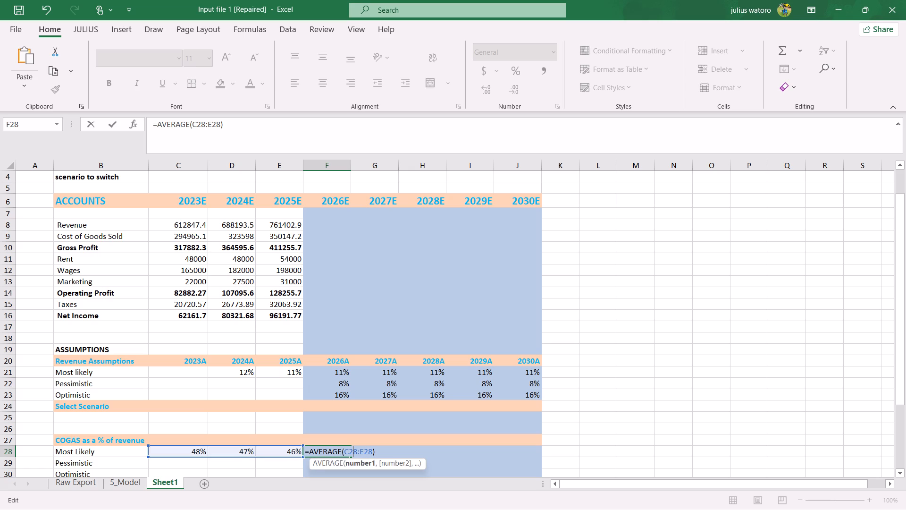
key("F4")
left_click(373, 454)
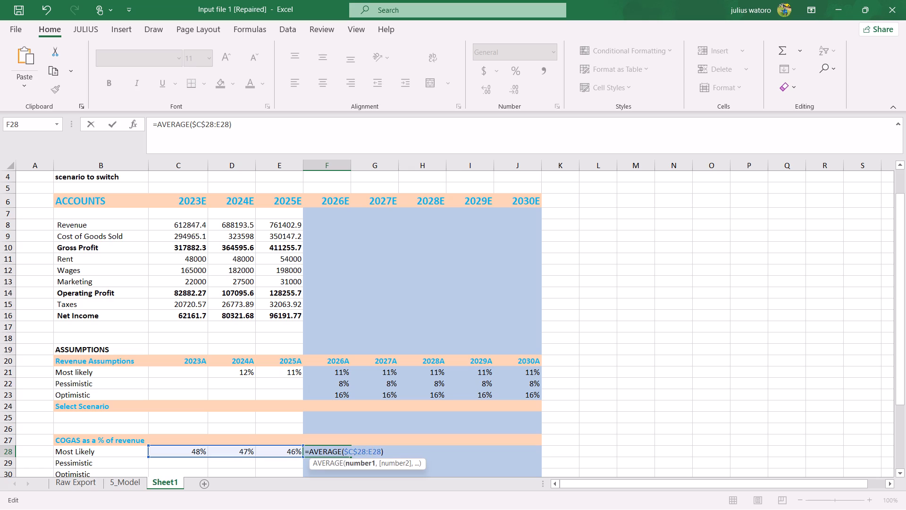